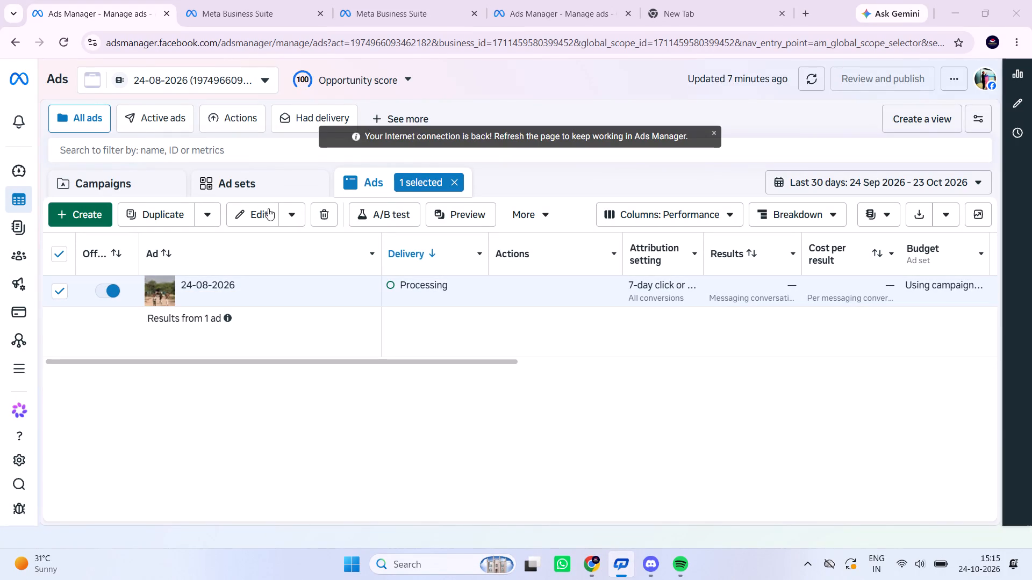
Clear the selected ad and create a new auction campaign with the Engagement objective.
{"action": "left_click", "coordinate": [460, 180]}
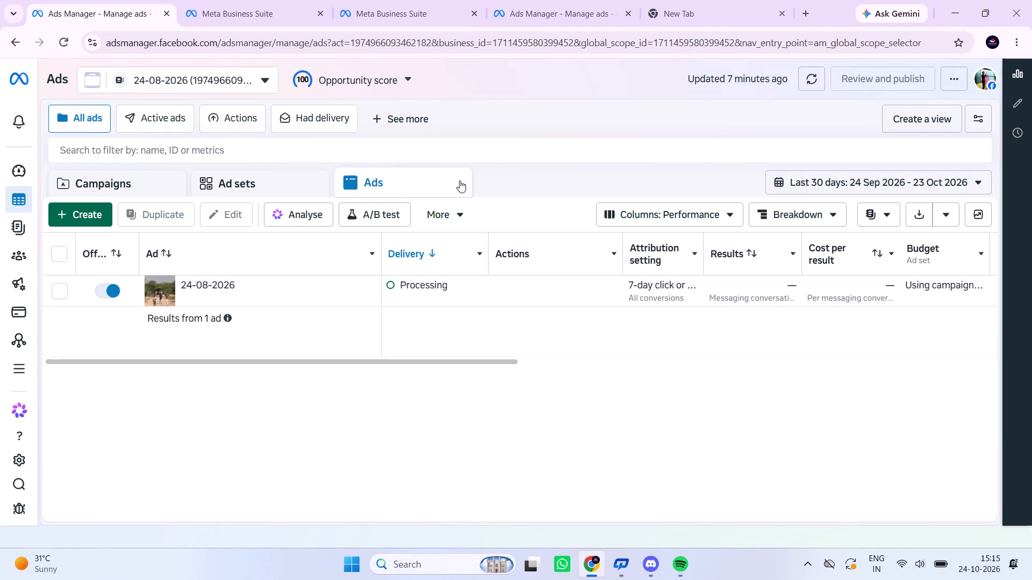
{"action": "left_click", "coordinate": [90, 213]}
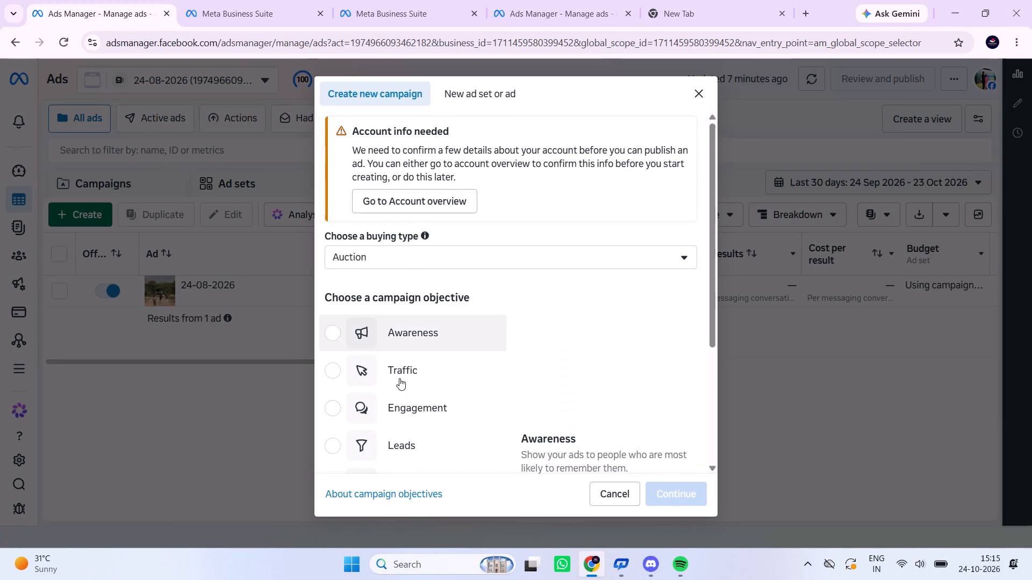
{"action": "scroll", "coordinate": [399, 378], "scroll_direction": "down", "scroll_amount": 1}
{"action": "left_click", "coordinate": [406, 324]}
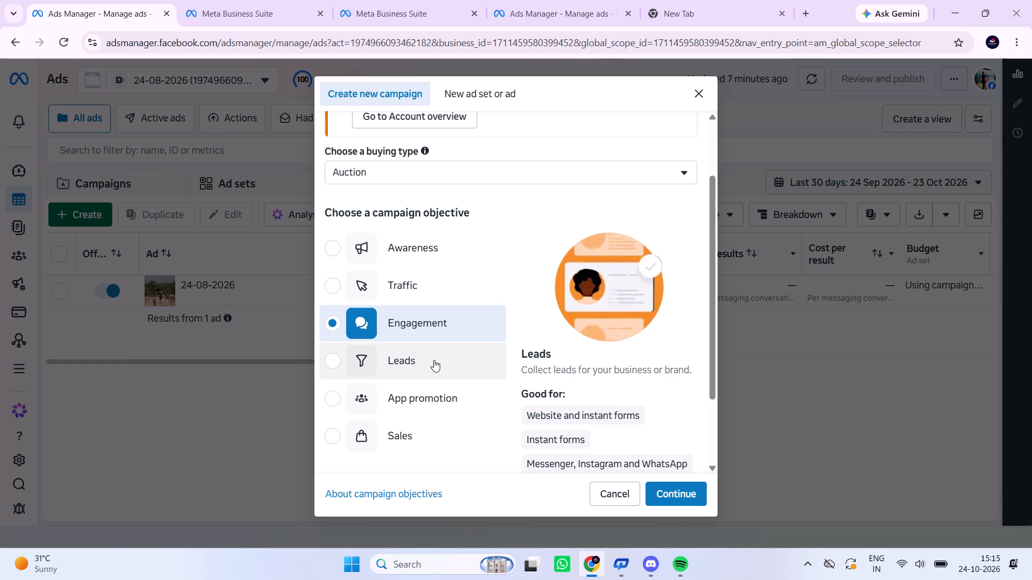
{"action": "scroll", "coordinate": [547, 387], "scroll_direction": "down", "scroll_amount": 2}
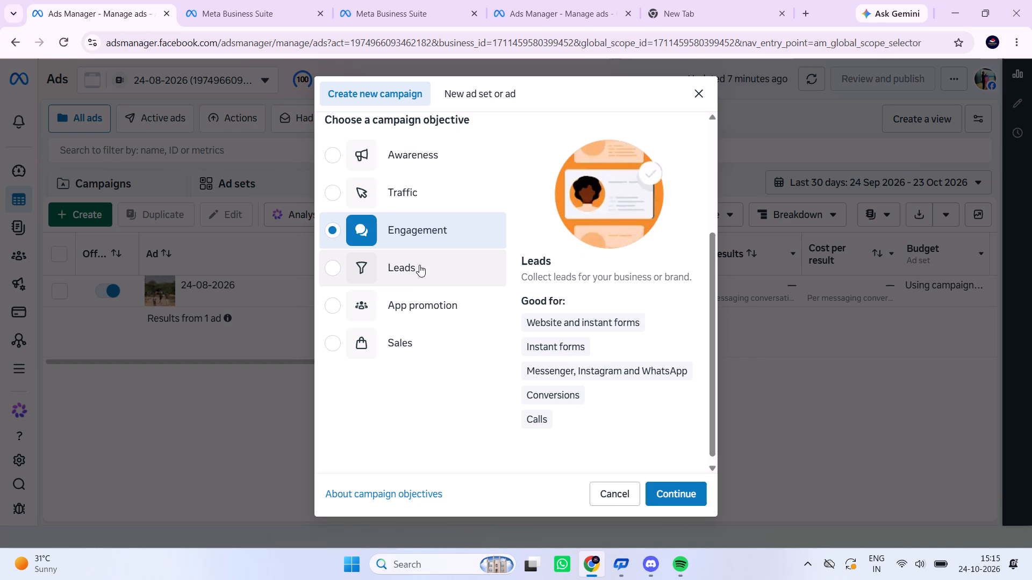
{"action": "left_click", "coordinate": [419, 265]}
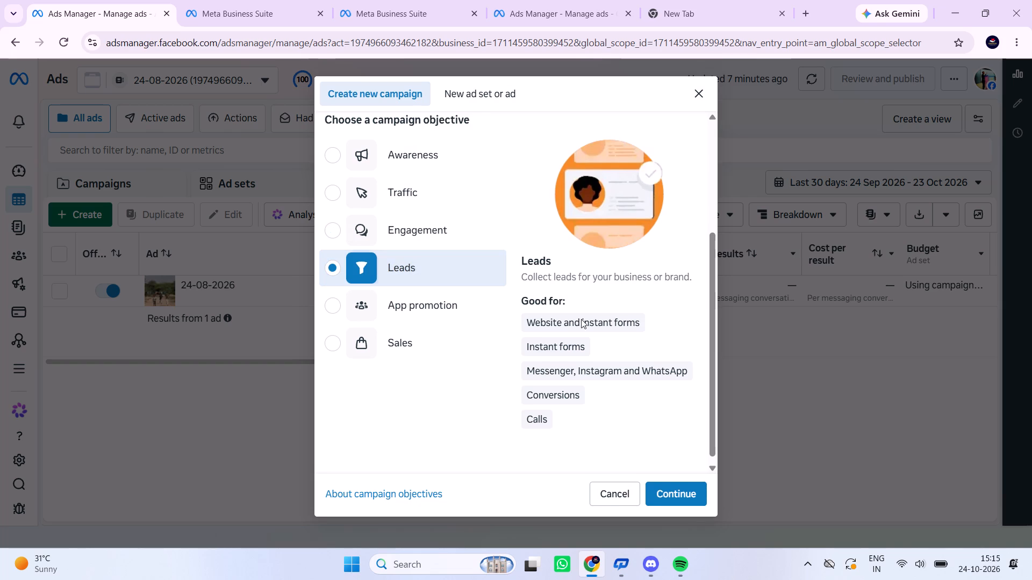
{"action": "left_click", "coordinate": [439, 232]}
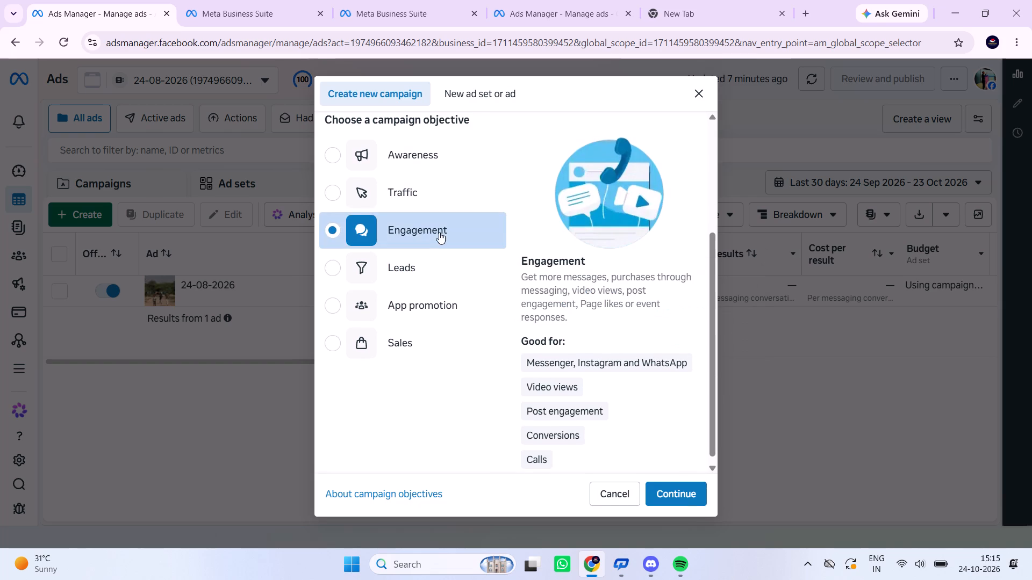
{"action": "left_click", "coordinate": [671, 489]}
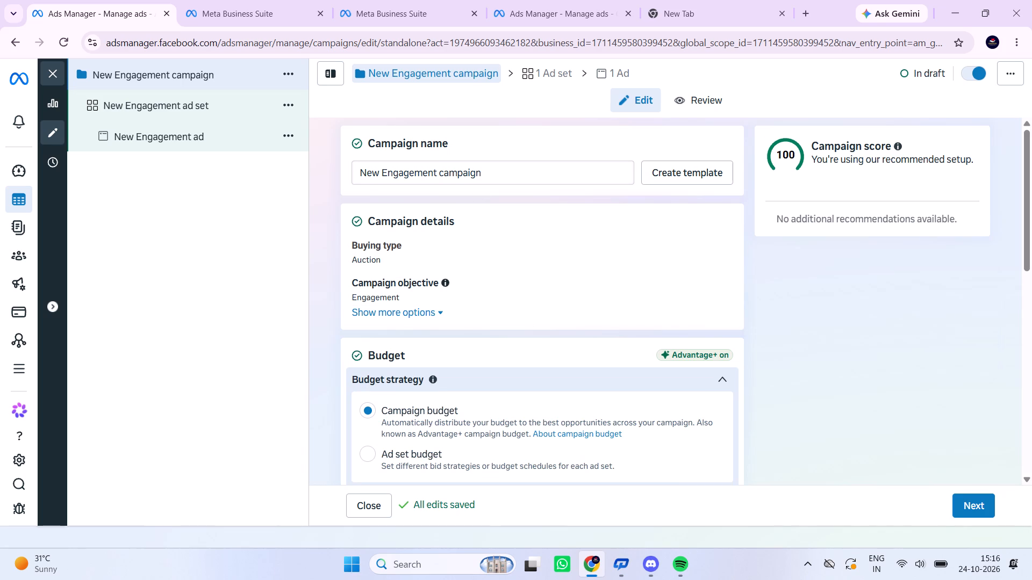
Rename the new engagement campaign as 24-08-2026 TEST 1.
{"action": "left_click_drag", "start_coordinate": [488, 170], "coordinate": [0, 279]}
{"action": "key", "text": "BackSpace"}
{"action": "type", "text": "24-08-2026"}
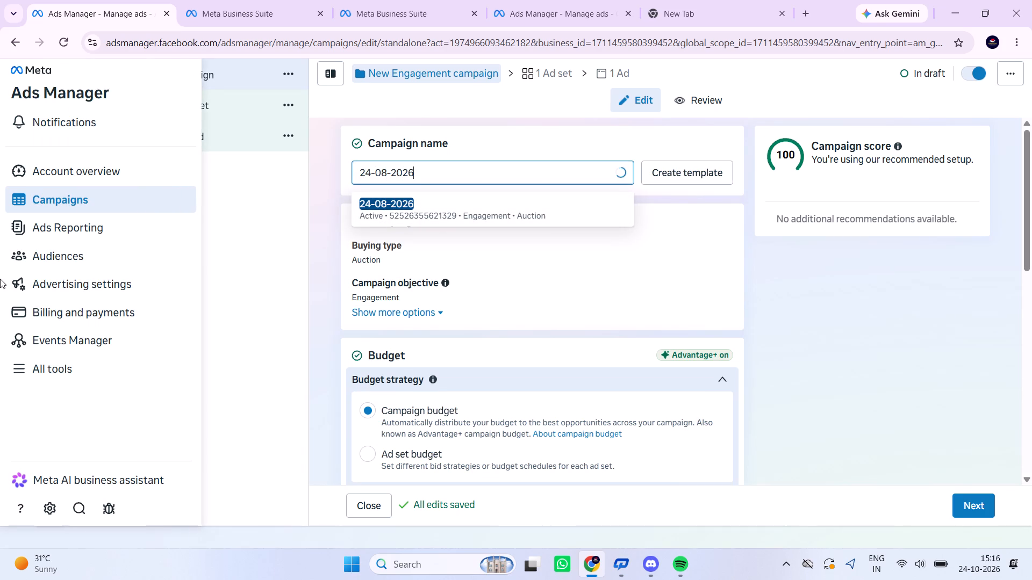
{"action": "key", "text": "space"}
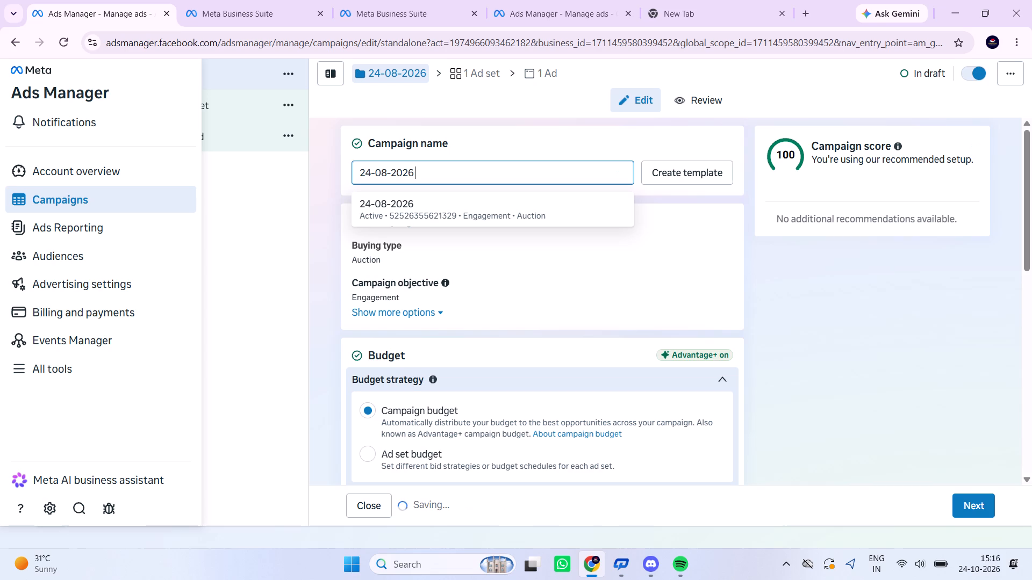
{"action": "type", "text": "tEAS"}
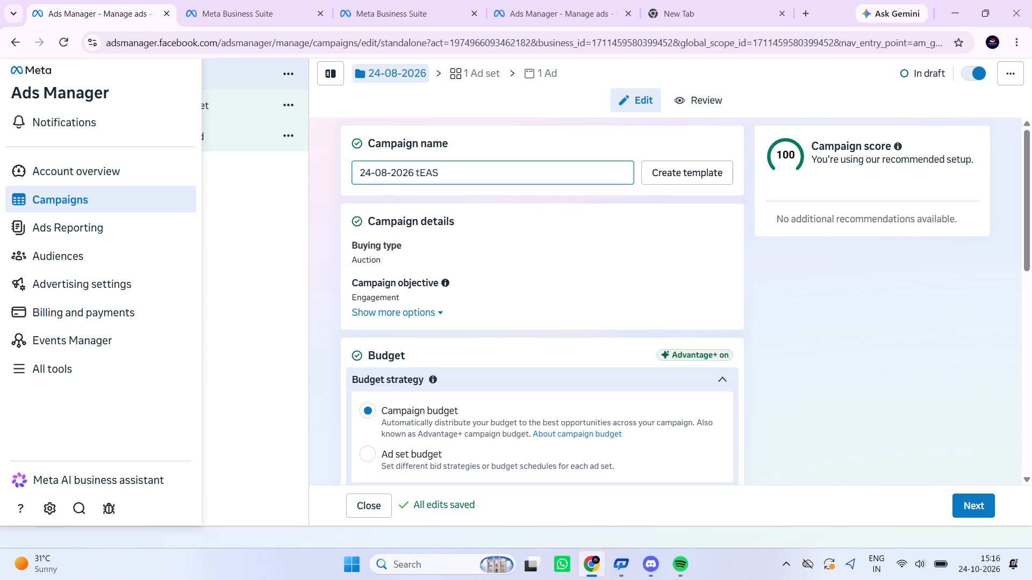
{"action": "key", "text": "BackSpace"}
{"action": "key", "text": "BackSpace"}
{"action": "key", "text": "BackSpace"}
{"action": "key", "text": "BackSpace"}
{"action": "type", "text": "tEA"}
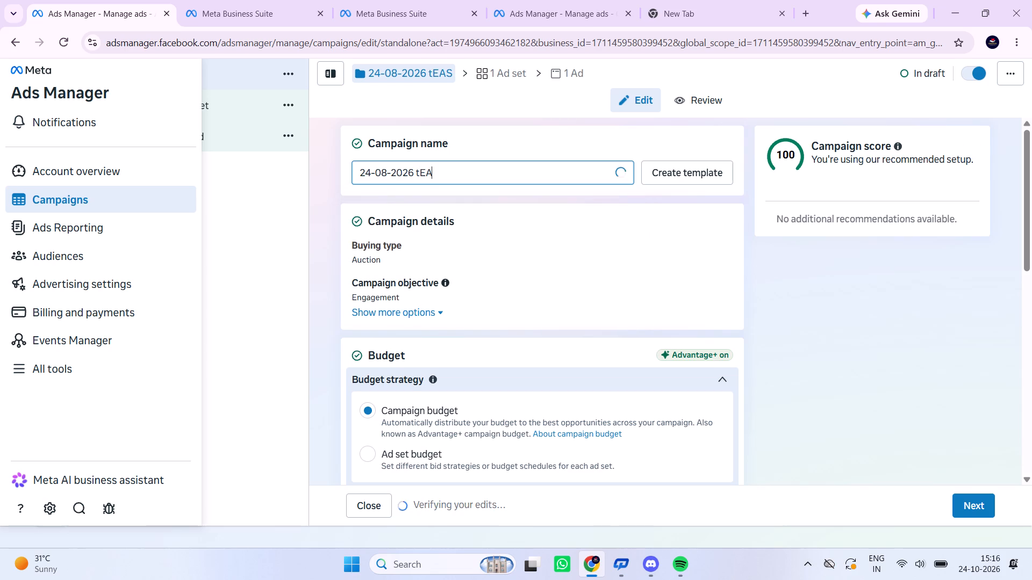
{"action": "key", "text": "BackSpace"}
{"action": "key", "text": "BackSpace"}
{"action": "key", "text": "BackSpace"}
{"action": "type", "text": "TS"}
{"action": "key", "text": "BackSpace"}
{"action": "type", "text": "EST 1"}
Copy the full campaign name to the clipboard.
{"action": "key", "text": "shift+Left"}
{"action": "key", "text": "shift+Left"}
{"action": "key", "text": "shift+Left"}
{"action": "key", "text": "shift+Left"}
{"action": "key", "text": "shift+Left"}
{"action": "key", "text": "shift+Left"}
{"action": "key", "text": "shift+Left"}
{"action": "key", "text": "shift+Left"}
{"action": "key", "text": "shift+Left"}
{"action": "key", "text": "shift+Left"}
{"action": "key", "text": "shift+Left"}
{"action": "key", "text": "shift+Left"}
{"action": "key", "text": "shift+Left"}
{"action": "key", "text": "shift+Left"}
{"action": "key", "text": "shift+Left"}
{"action": "key", "text": "shift+Left"}
{"action": "key", "text": "shift+Left"}
{"action": "key", "text": "shift+Left"}
{"action": "key", "text": "shift+Left"}
{"action": "key", "text": "shift+Left"}
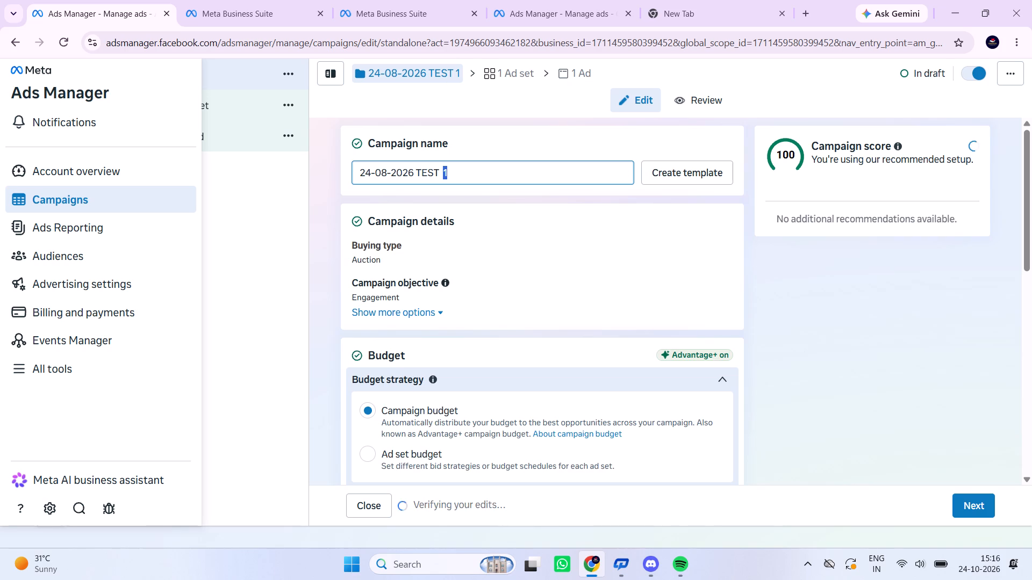
{"action": "key", "text": "shift+Right"}
{"action": "key", "text": "shift+Right"}
{"action": "key", "text": "shift+Right"}
{"action": "key", "text": "shift+Right"}
{"action": "key", "text": "shift+Right"}
{"action": "key", "text": "shift+Right"}
{"action": "key", "text": "shift+Right"}
{"action": "key", "text": "shift+Right"}
{"action": "key", "text": "shift+Right"}
{"action": "key", "text": "shift+Right"}
{"action": "key", "text": "shift+Right"}
{"action": "key", "text": "shift+Right"}
{"action": "key", "text": "shift+Right"}
{"action": "key", "text": "shift+Right"}
{"action": "key", "text": "shift+Right"}
{"action": "key", "text": "shift+Right"}
{"action": "key", "text": "shift+Right"}
{"action": "key", "text": "shift+Right"}
{"action": "key", "text": "shift+Right"}
{"action": "key", "text": "shift+Right"}
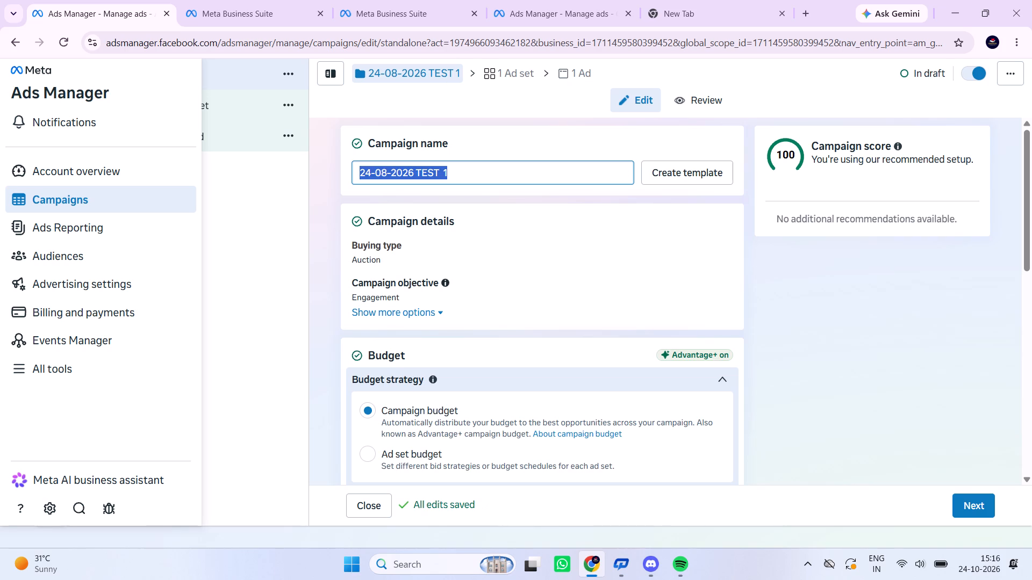
{"action": "key", "text": "ctrl+c"}
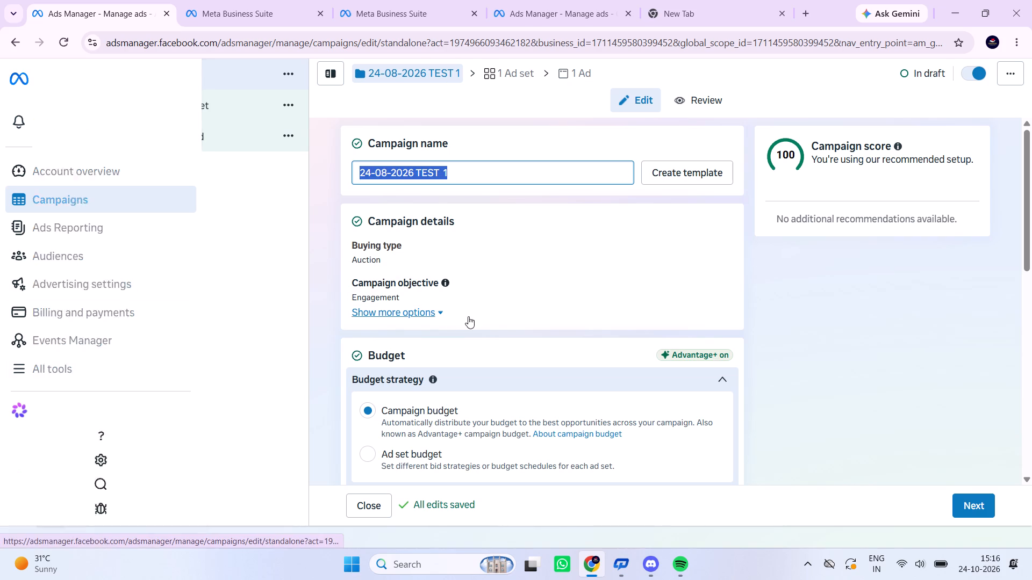
Reveal the additional campaign details options and look over the campaign's spending limit and budget settings.
{"action": "scroll", "coordinate": [491, 341], "scroll_direction": "down", "scroll_amount": 1}
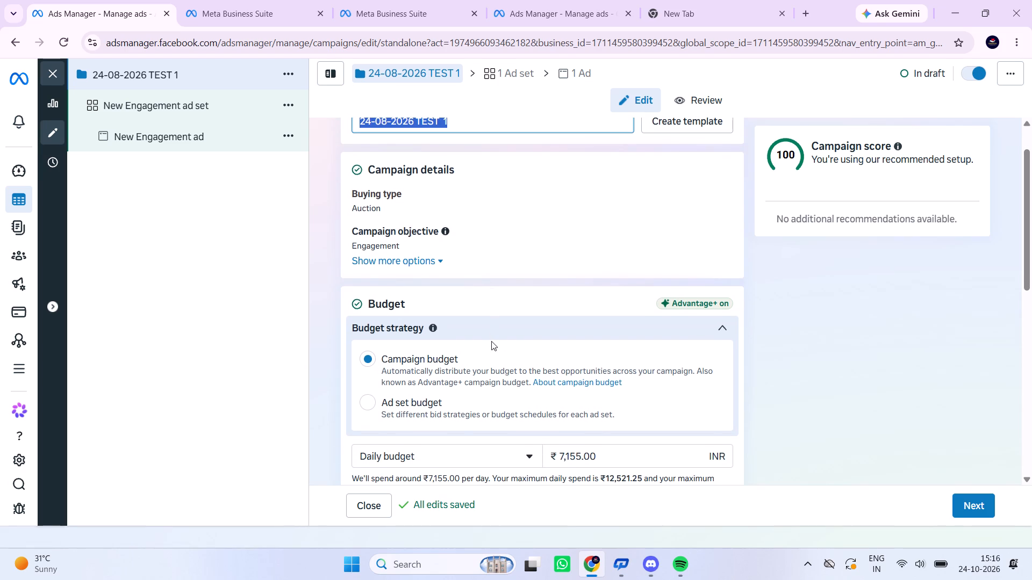
{"action": "scroll", "coordinate": [503, 298], "scroll_direction": "up", "scroll_amount": 1}
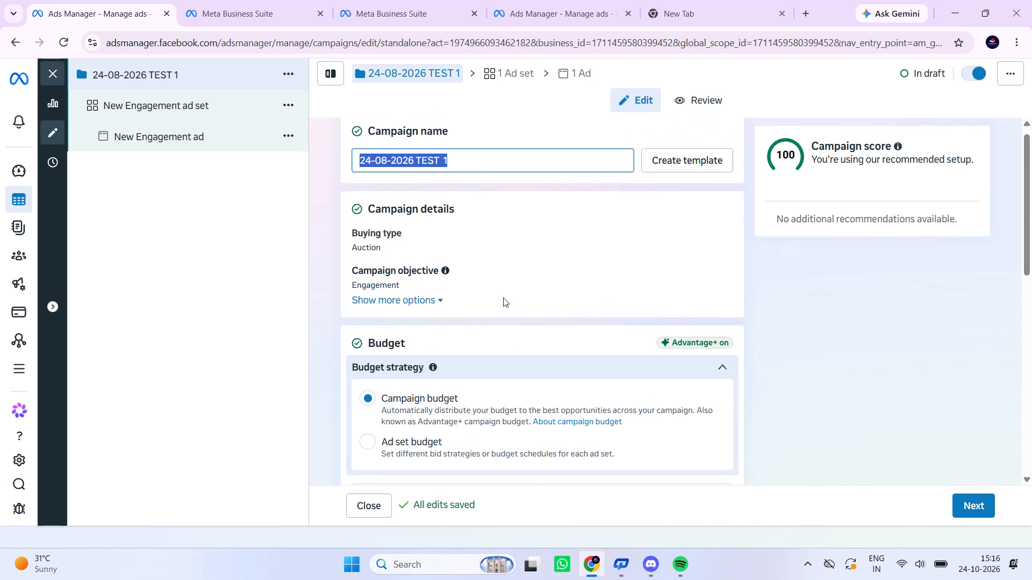
{"action": "scroll", "coordinate": [503, 298], "scroll_direction": "up", "scroll_amount": 1}
{"action": "left_click", "coordinate": [500, 303]}
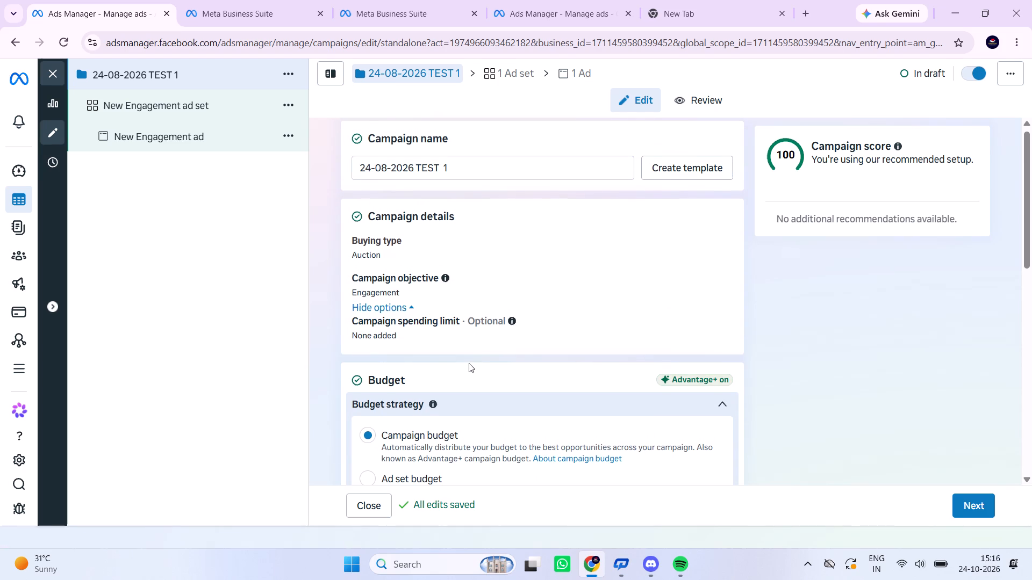
{"action": "scroll", "coordinate": [469, 363], "scroll_direction": "down", "scroll_amount": 1}
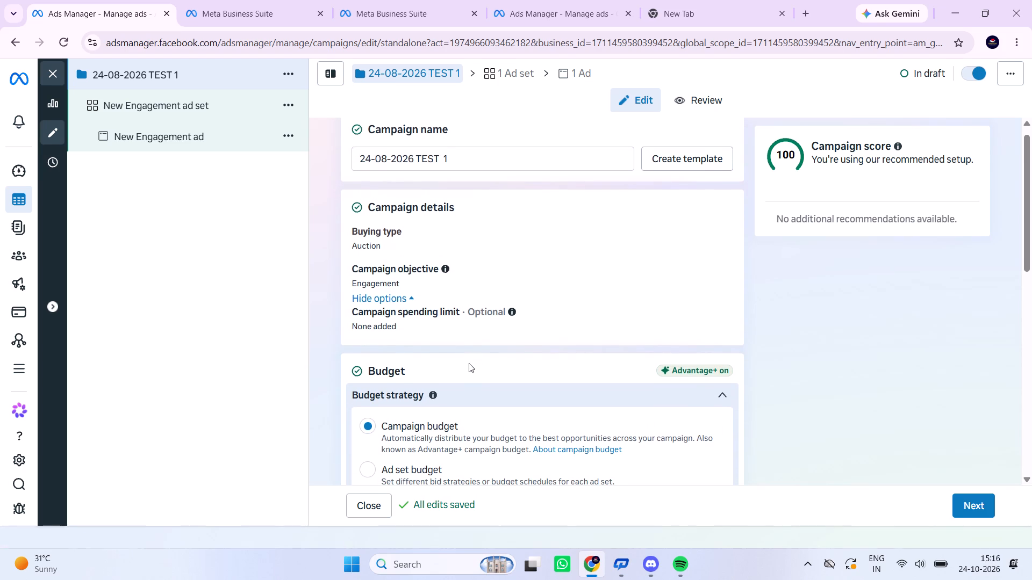
{"action": "scroll", "coordinate": [469, 363], "scroll_direction": "down", "scroll_amount": 2}
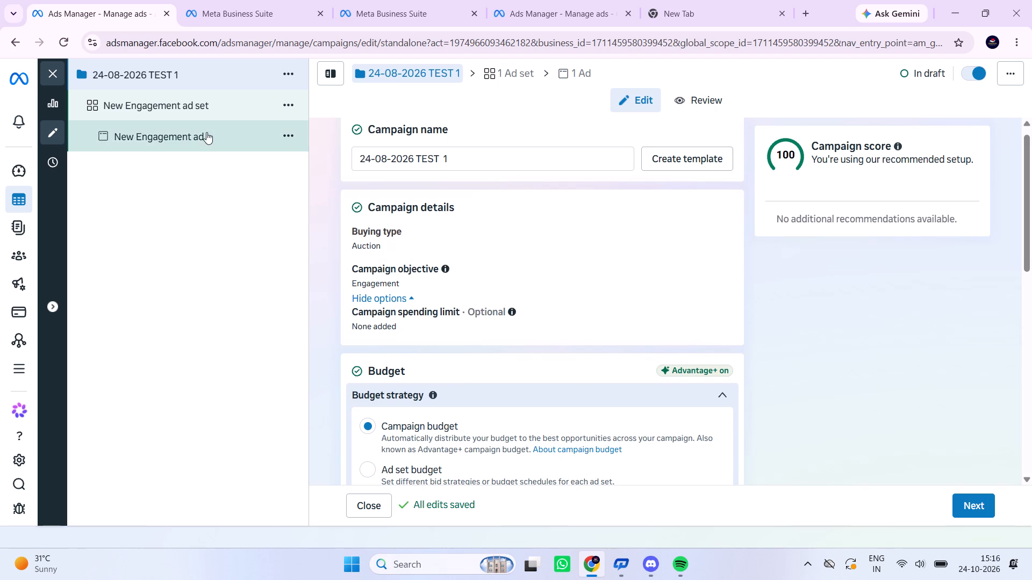
Close the campaign editor without publishing, keeping 24-08-2026 TEST 1 as a draft.
{"action": "left_click", "coordinate": [57, 64]}
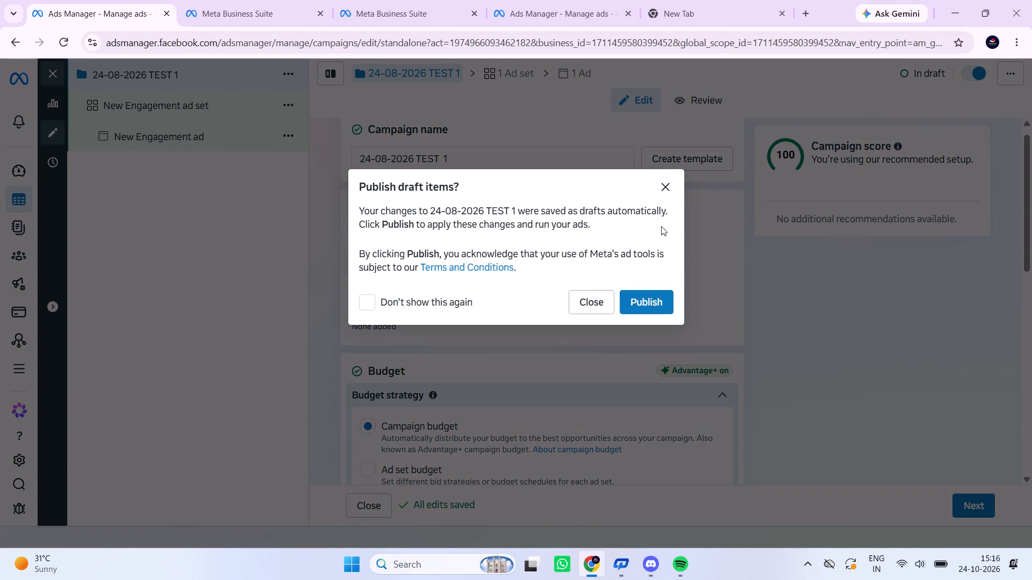
{"action": "left_click", "coordinate": [595, 301]}
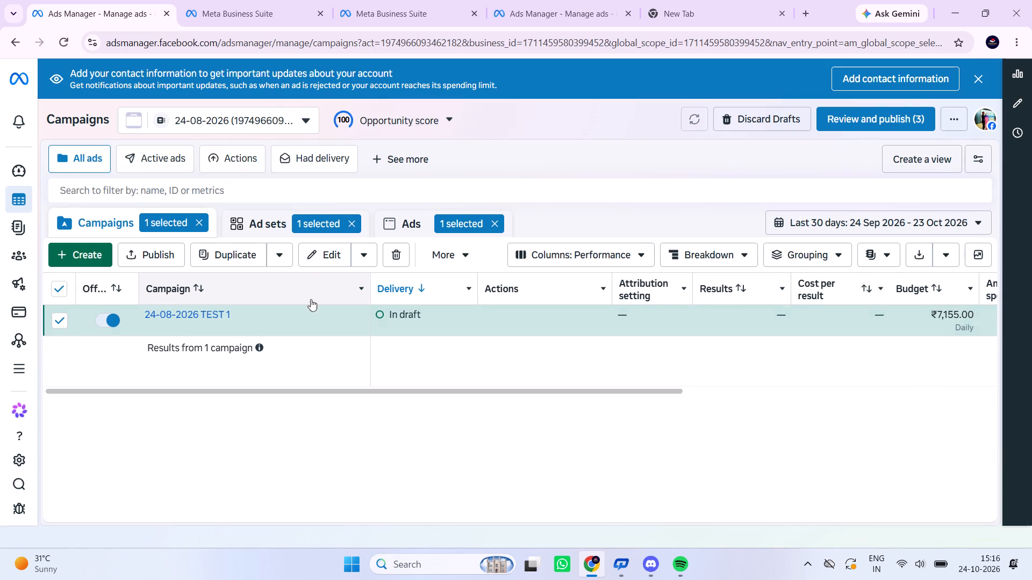
Duplicate the 24-08-2026 TEST 1 campaign with one copy, keeping existing reactions, comments and shares shown on new ads.
{"action": "scroll", "coordinate": [406, 351], "scroll_direction": "up", "scroll_amount": 5}
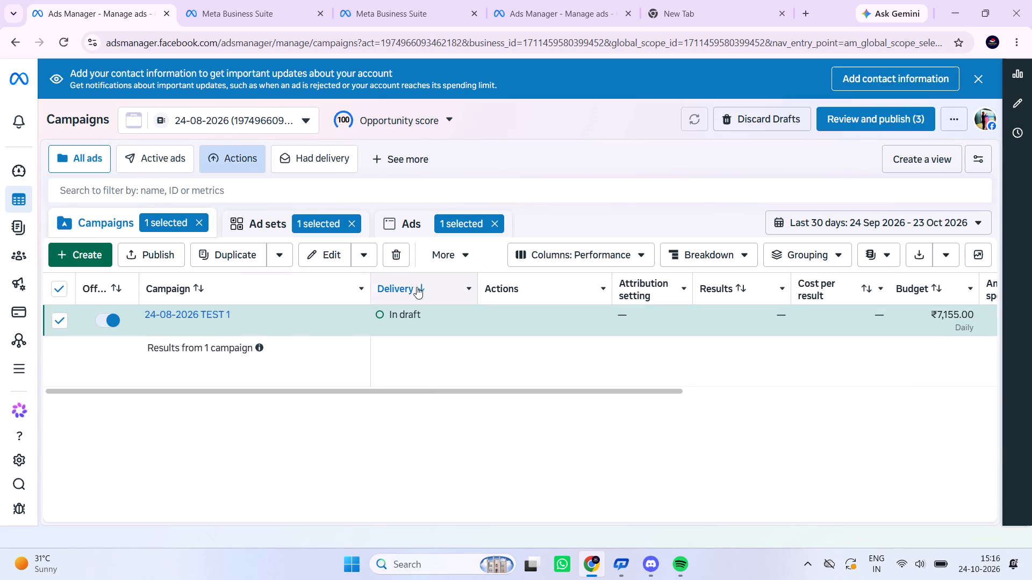
{"action": "scroll", "coordinate": [417, 287], "scroll_direction": "up", "scroll_amount": 4}
{"action": "scroll", "coordinate": [754, 293], "scroll_direction": "left", "scroll_amount": 7}
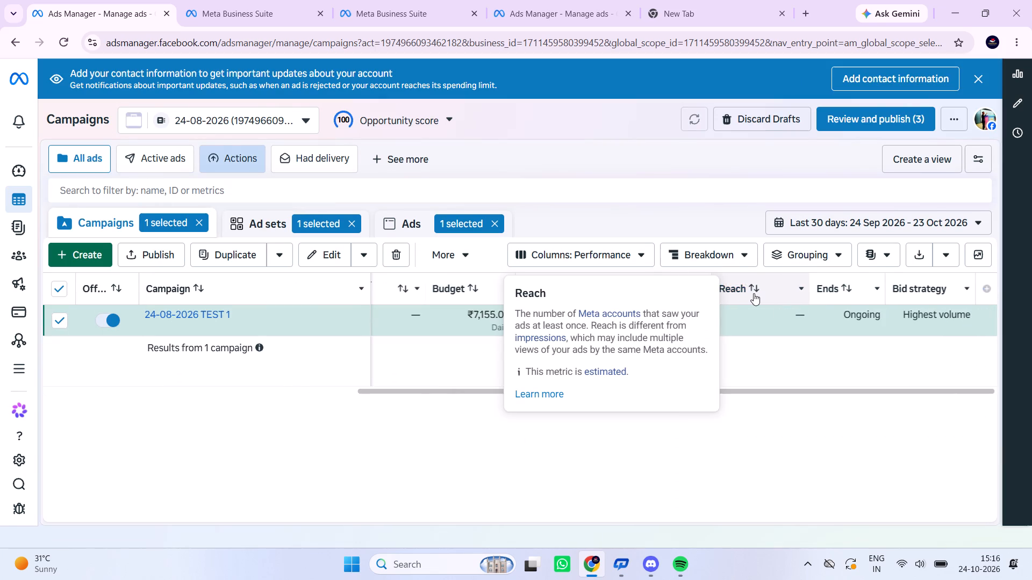
{"action": "scroll", "coordinate": [754, 293], "scroll_direction": "right", "scroll_amount": 9}
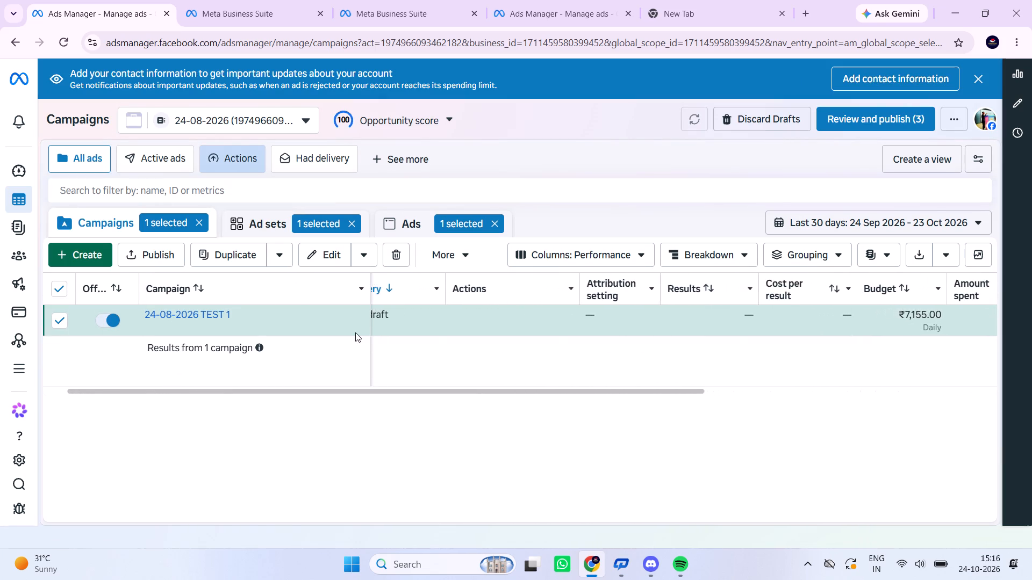
{"action": "scroll", "coordinate": [355, 332], "scroll_direction": "right", "scroll_amount": 11}
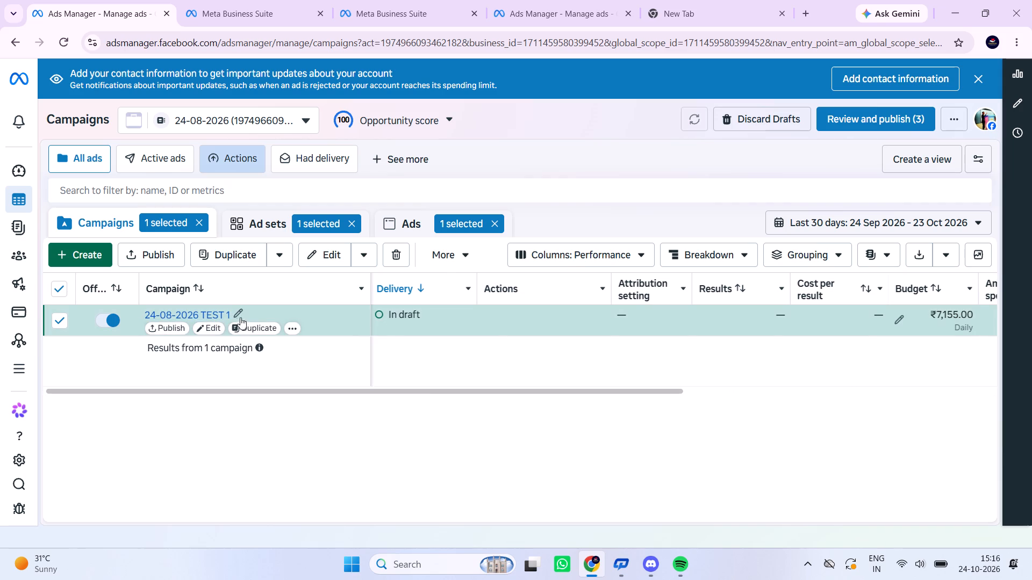
{"action": "left_click", "coordinate": [250, 324]}
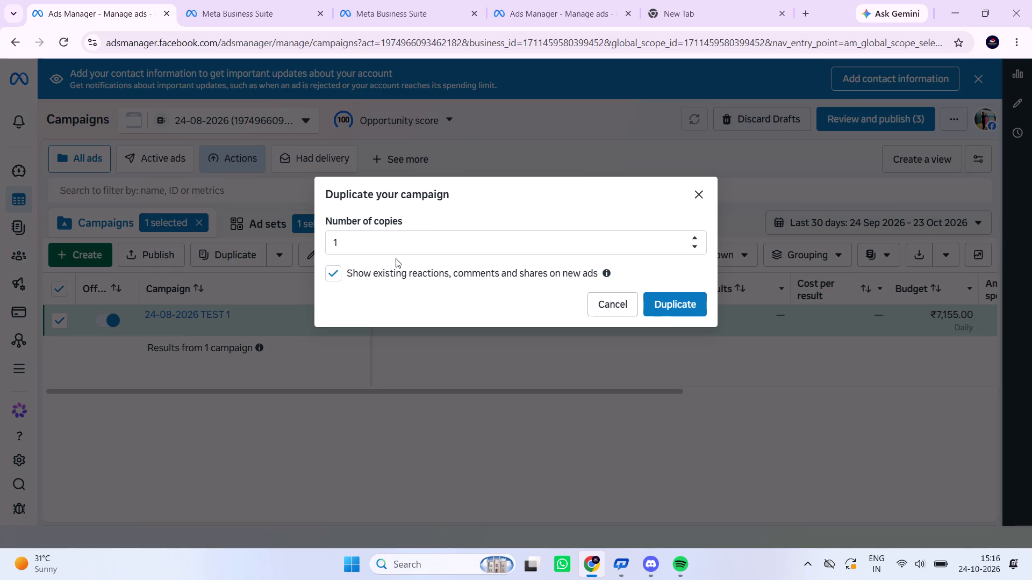
{"action": "left_click", "coordinate": [677, 300]}
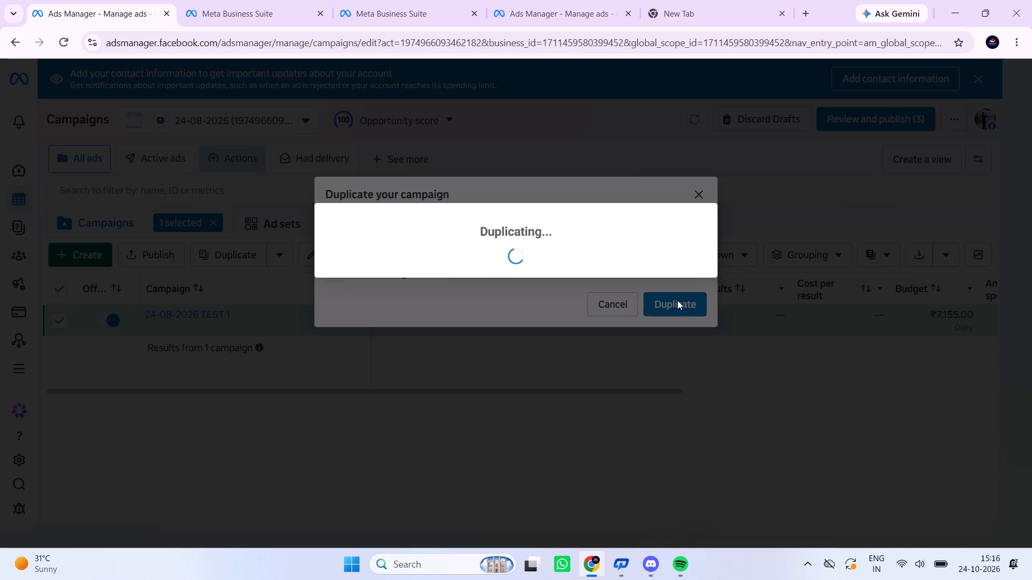
{"action": "right_click", "coordinate": [677, 300]}
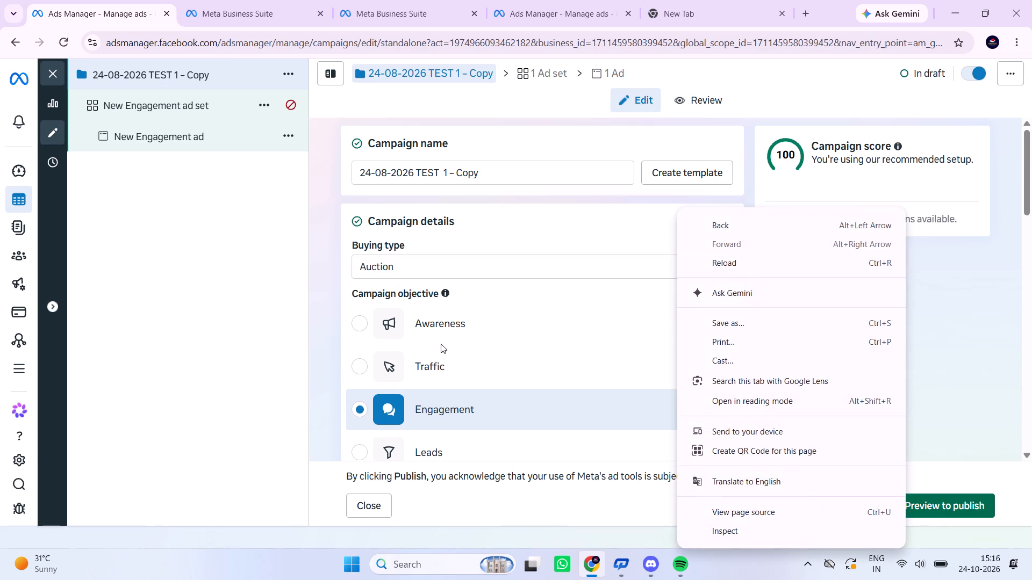
{"action": "left_click", "coordinate": [317, 356]}
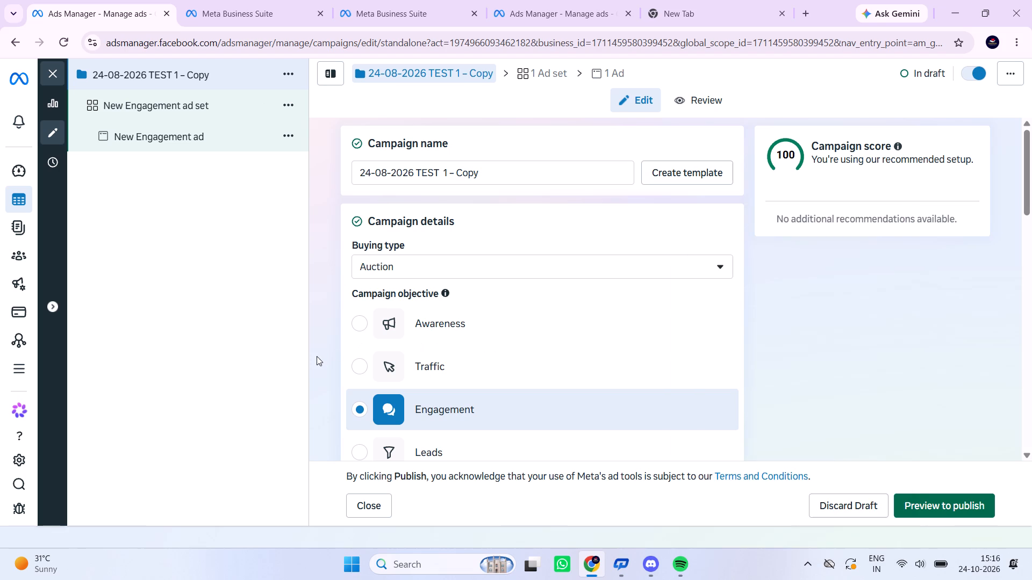
Set the duplicated campaign's daily budget to ₹1,500.
{"action": "scroll", "coordinate": [490, 366], "scroll_direction": "down", "scroll_amount": 5}
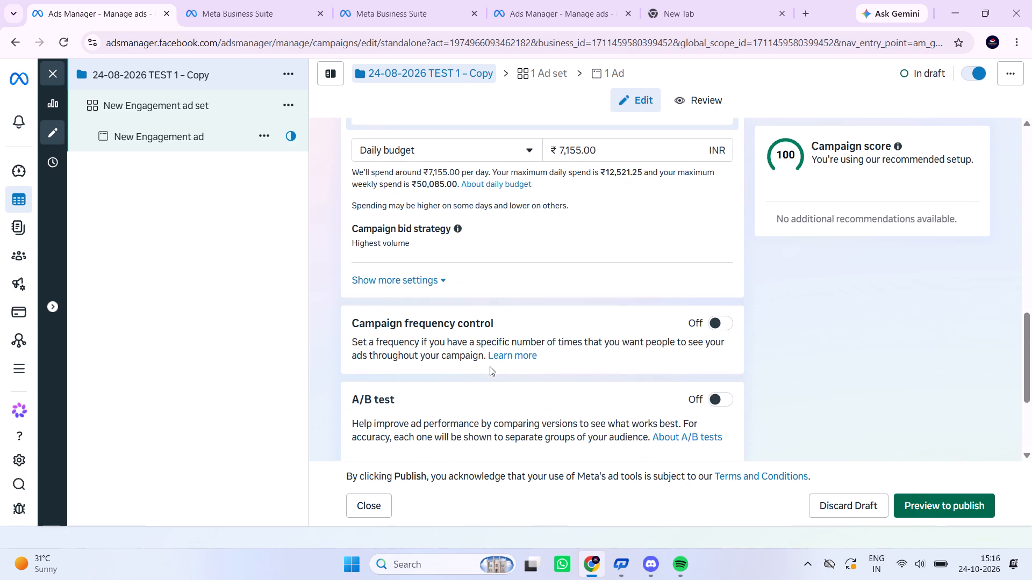
{"action": "scroll", "coordinate": [490, 366], "scroll_direction": "down", "scroll_amount": 1}
{"action": "scroll", "coordinate": [490, 366], "scroll_direction": "up", "scroll_amount": 1}
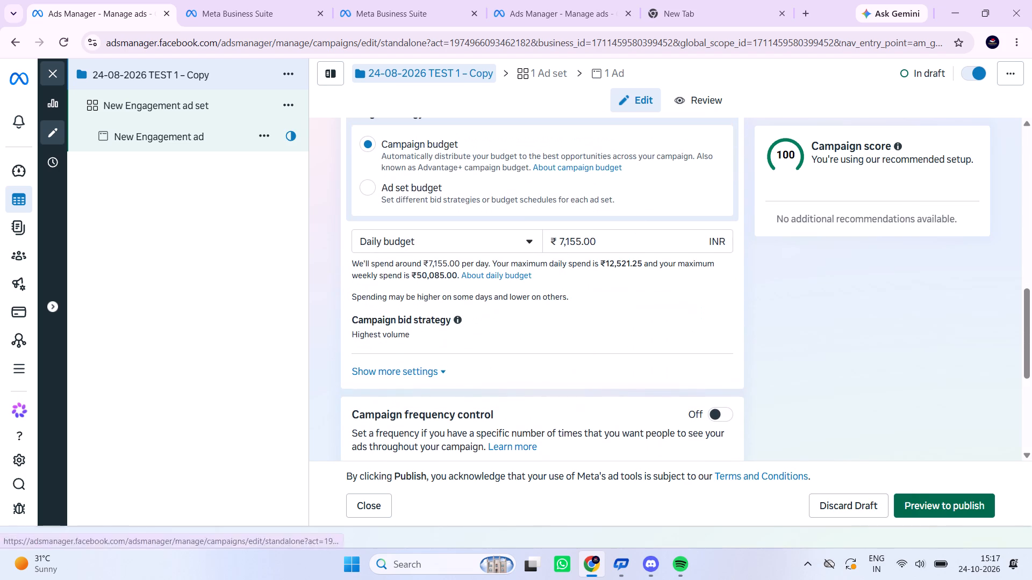
{"action": "left_click_drag", "start_coordinate": [609, 238], "coordinate": [405, 291]}
{"action": "key", "text": "BackSpace"}
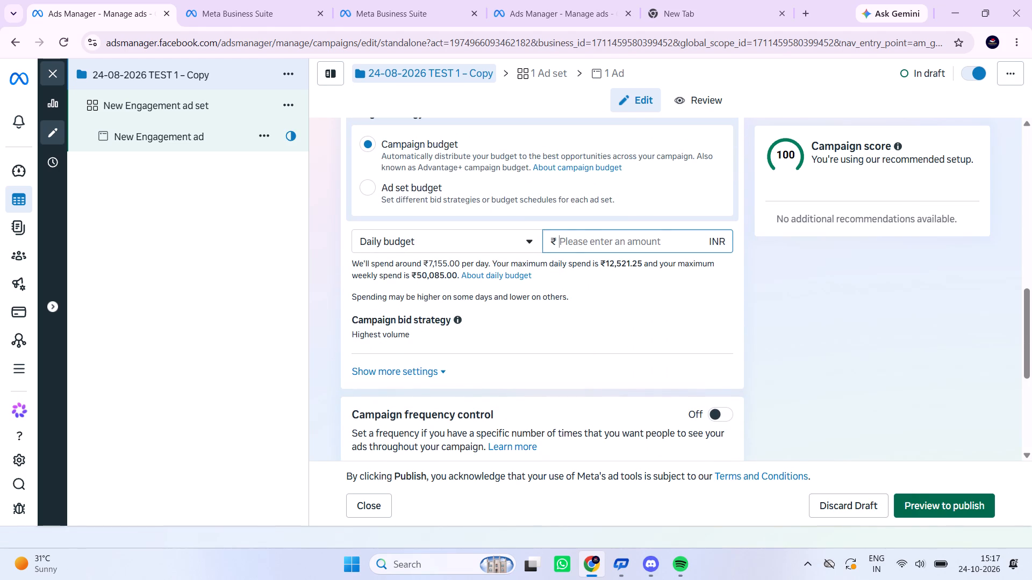
Set the daily budget of the 24-08-2026 TEST 1 – Copy campaign to ₹1,500.
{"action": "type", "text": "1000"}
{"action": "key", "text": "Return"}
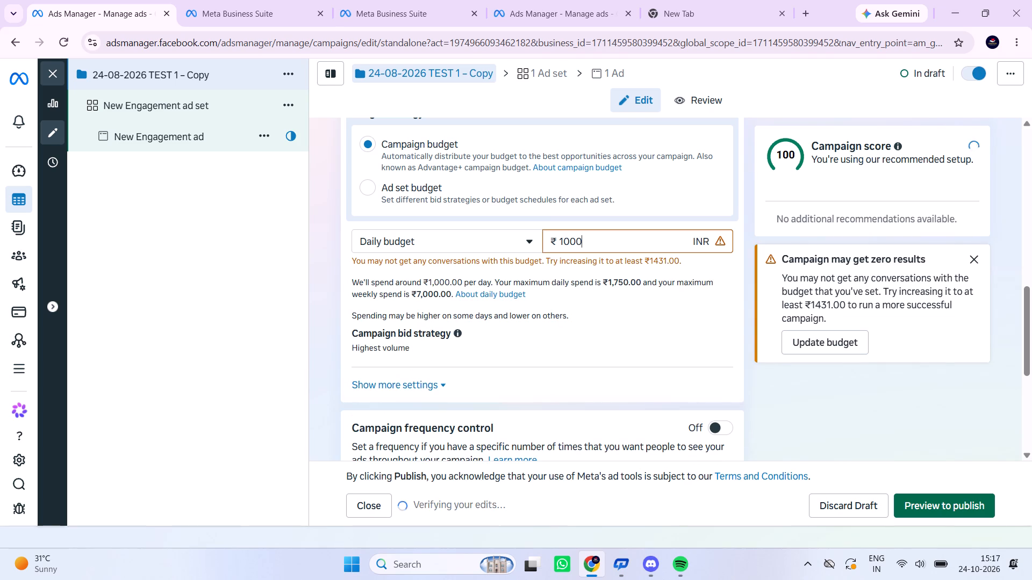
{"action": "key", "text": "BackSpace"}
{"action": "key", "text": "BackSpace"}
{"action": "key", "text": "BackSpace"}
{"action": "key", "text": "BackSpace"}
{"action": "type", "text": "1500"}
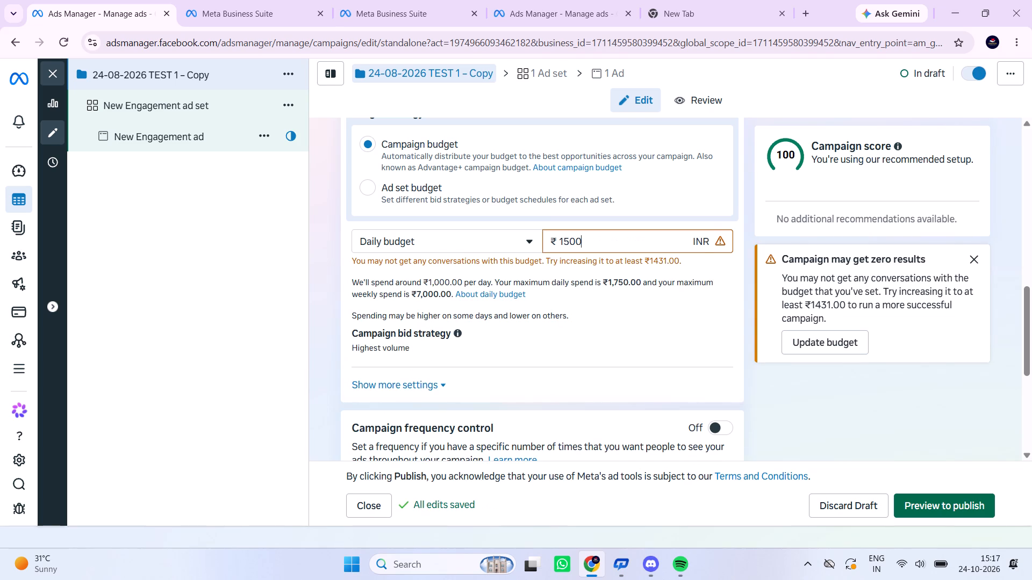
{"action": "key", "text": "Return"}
Review the copied campaign's settings, including its objective, frequency control, A/B test and special ad categories, glancing at its ad set.
{"action": "scroll", "coordinate": [565, 386], "scroll_direction": "down", "scroll_amount": 1}
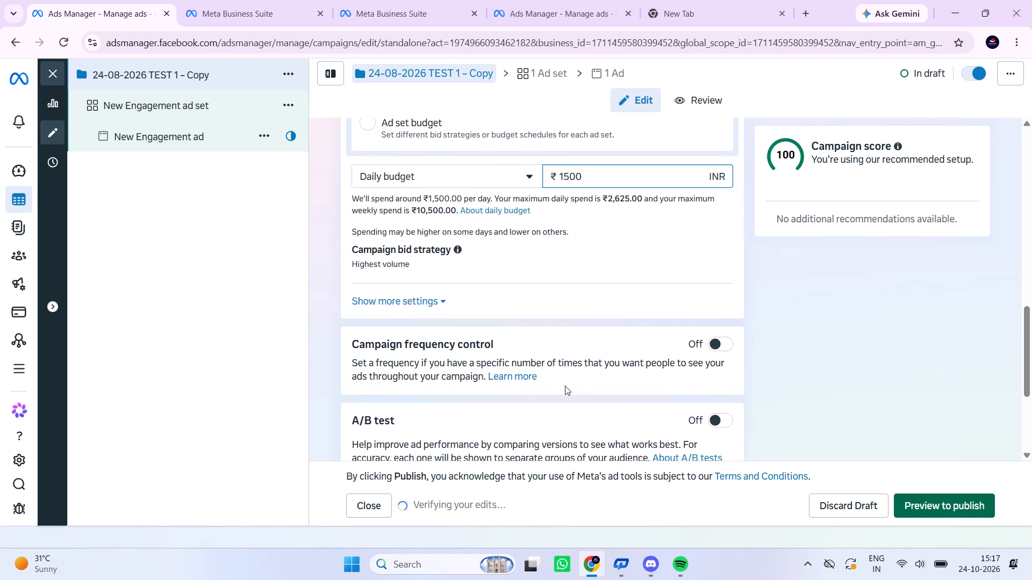
{"action": "scroll", "coordinate": [565, 386], "scroll_direction": "down", "scroll_amount": 4}
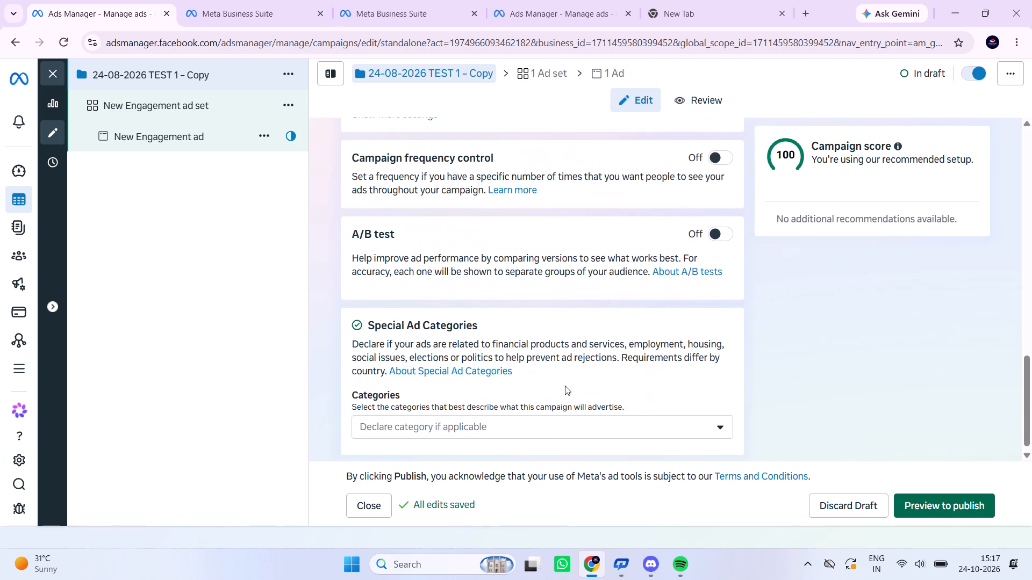
{"action": "scroll", "coordinate": [565, 386], "scroll_direction": "down", "scroll_amount": 3}
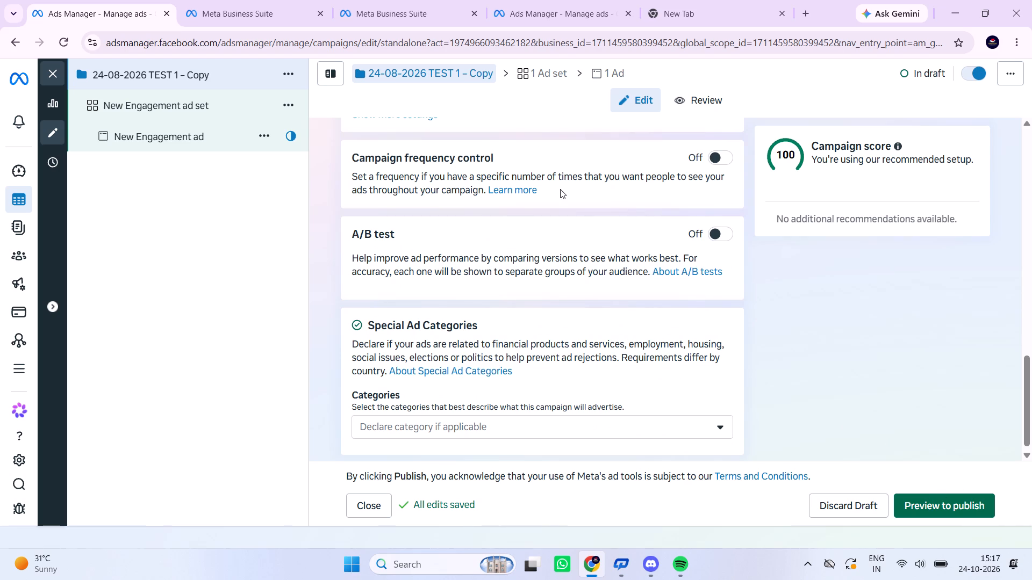
{"action": "left_click", "coordinate": [530, 73]}
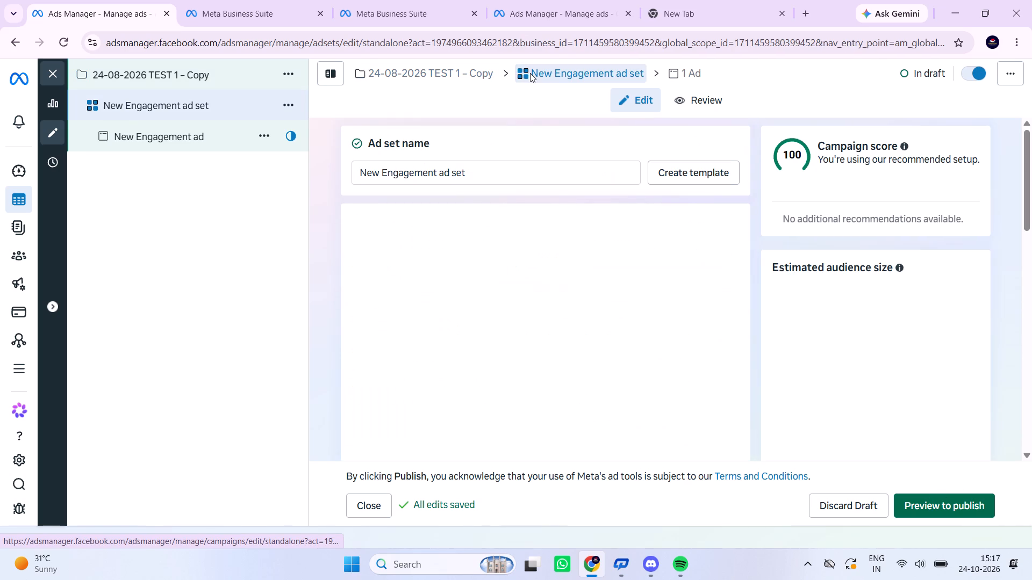
{"action": "left_click", "coordinate": [450, 65]}
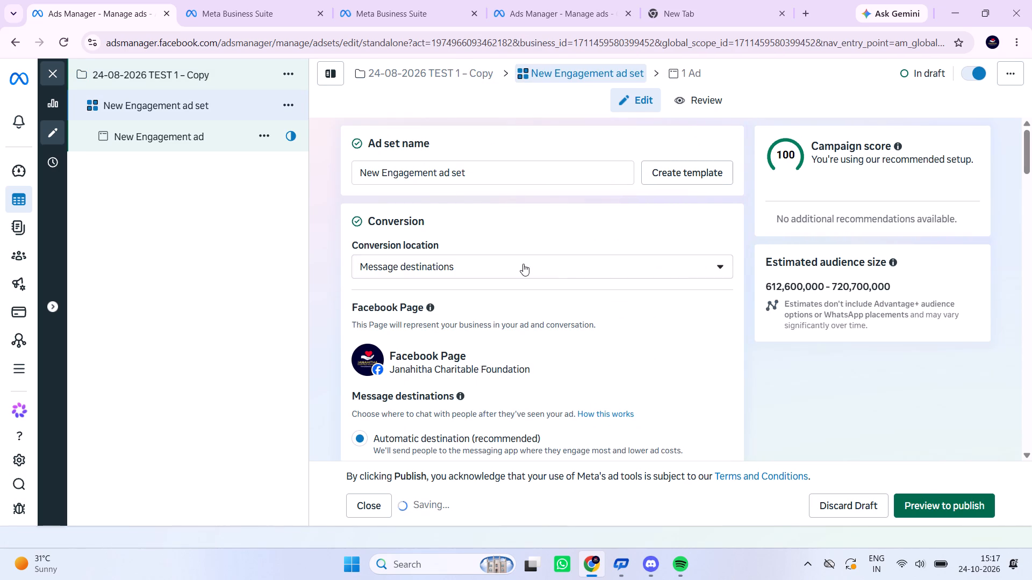
{"action": "scroll", "coordinate": [523, 264], "scroll_direction": "up", "scroll_amount": 3}
{"action": "left_click", "coordinate": [406, 77]}
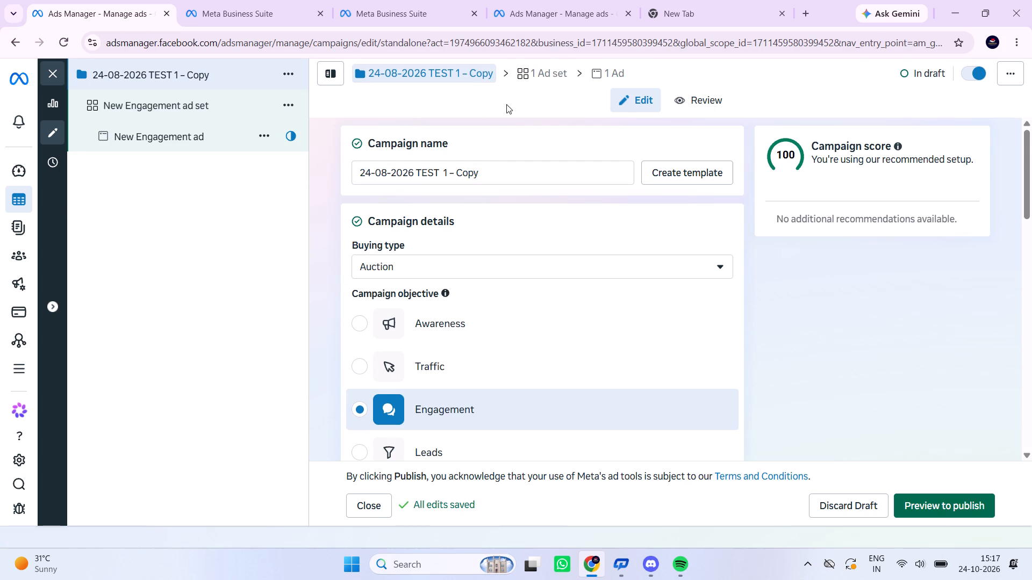
{"action": "left_click", "coordinate": [540, 69]}
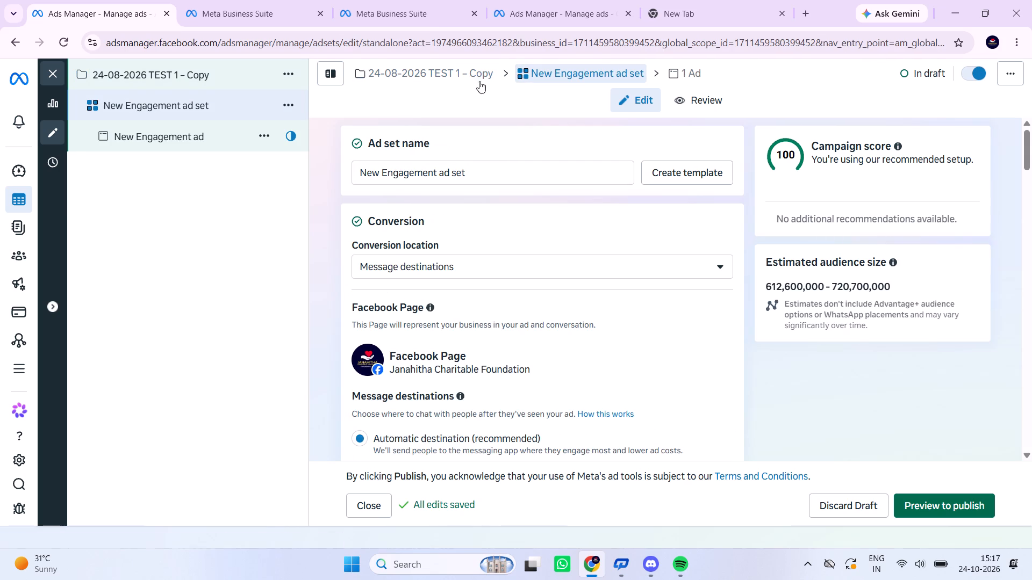
{"action": "left_click", "coordinate": [403, 74]}
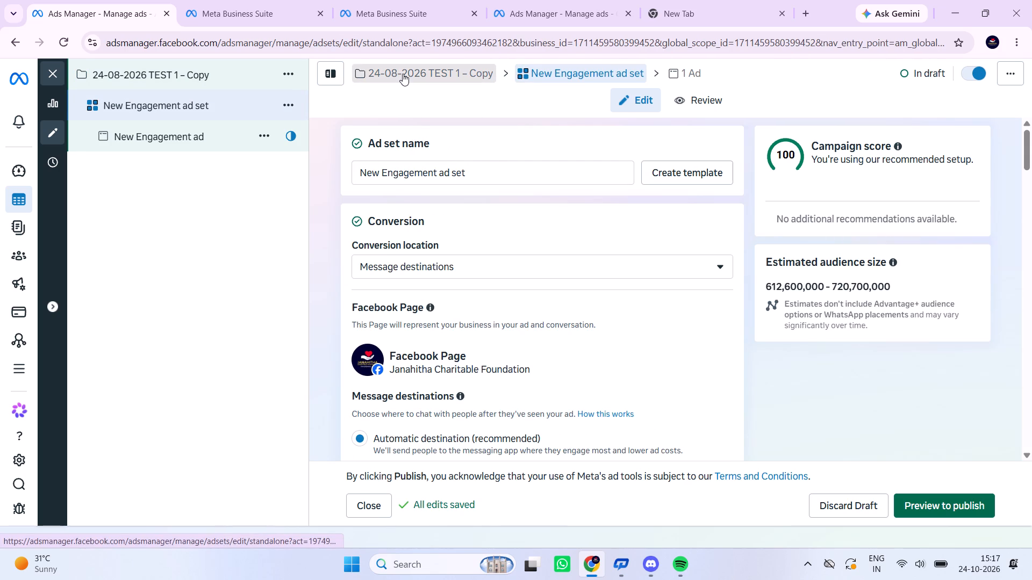
{"action": "scroll", "coordinate": [553, 253], "scroll_direction": "down", "scroll_amount": 5}
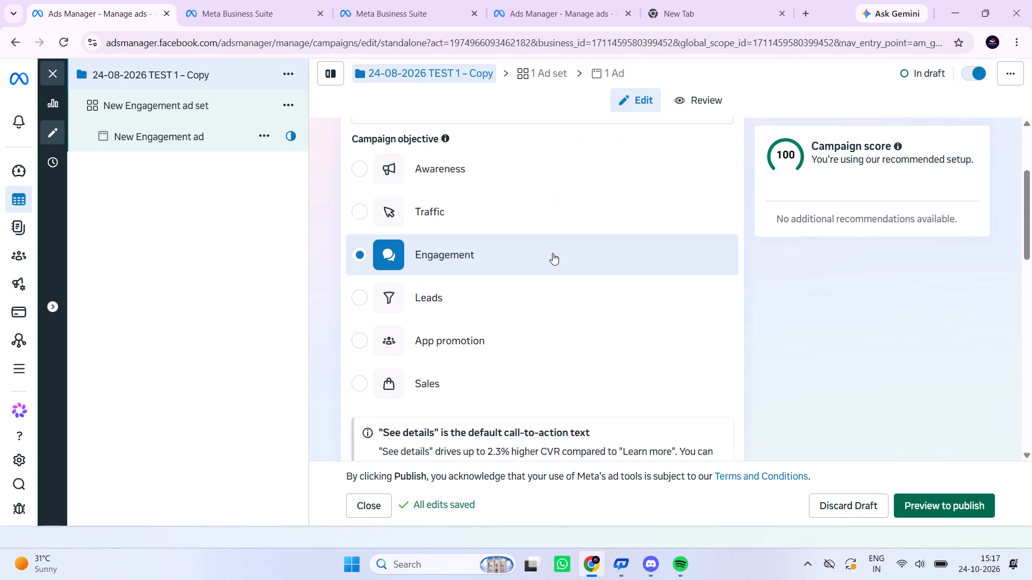
{"action": "scroll", "coordinate": [553, 253], "scroll_direction": "down", "scroll_amount": 7}
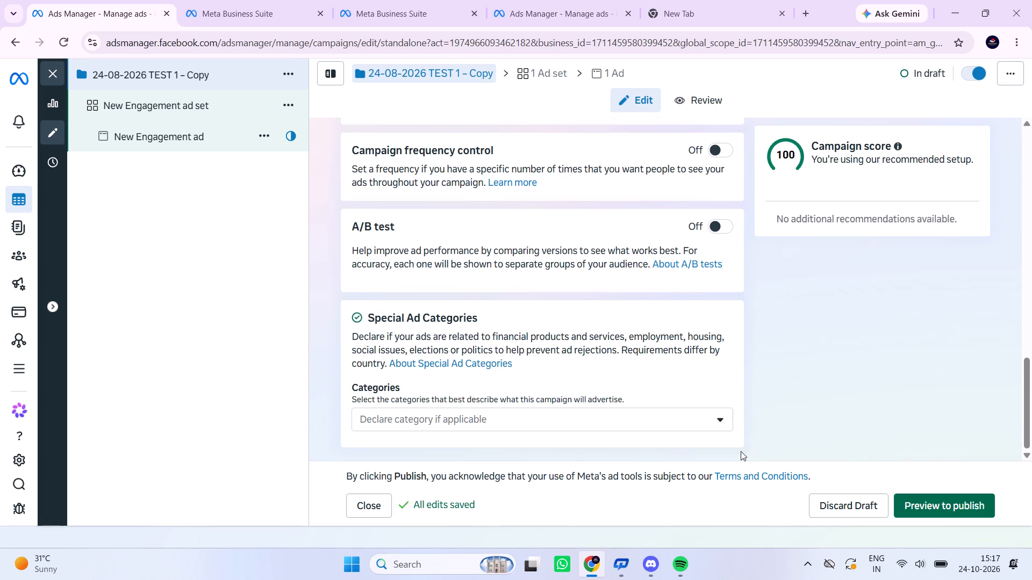
{"action": "scroll", "coordinate": [601, 343], "scroll_direction": "up", "scroll_amount": 1}
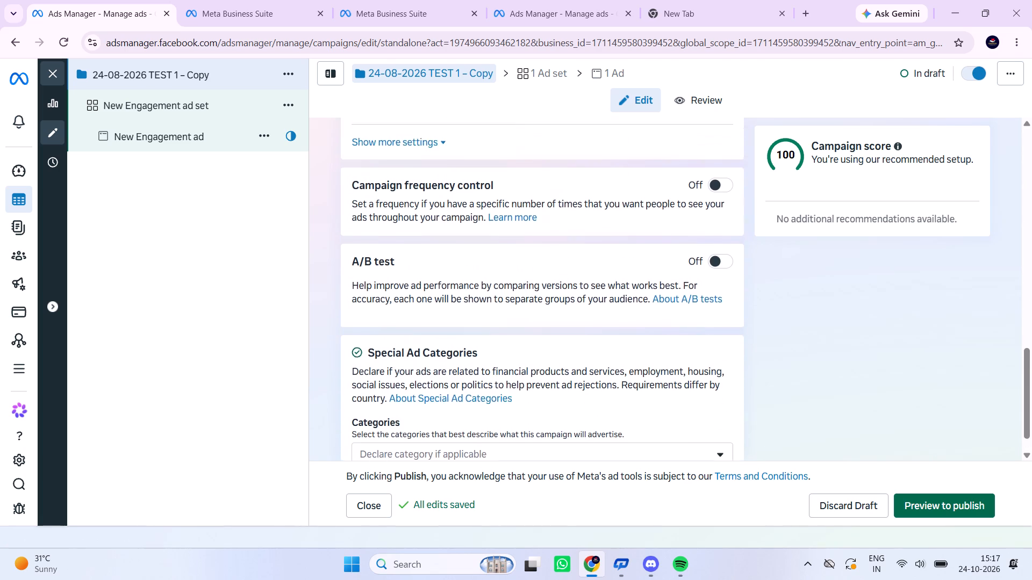
{"action": "scroll", "coordinate": [601, 343], "scroll_direction": "up", "scroll_amount": 6}
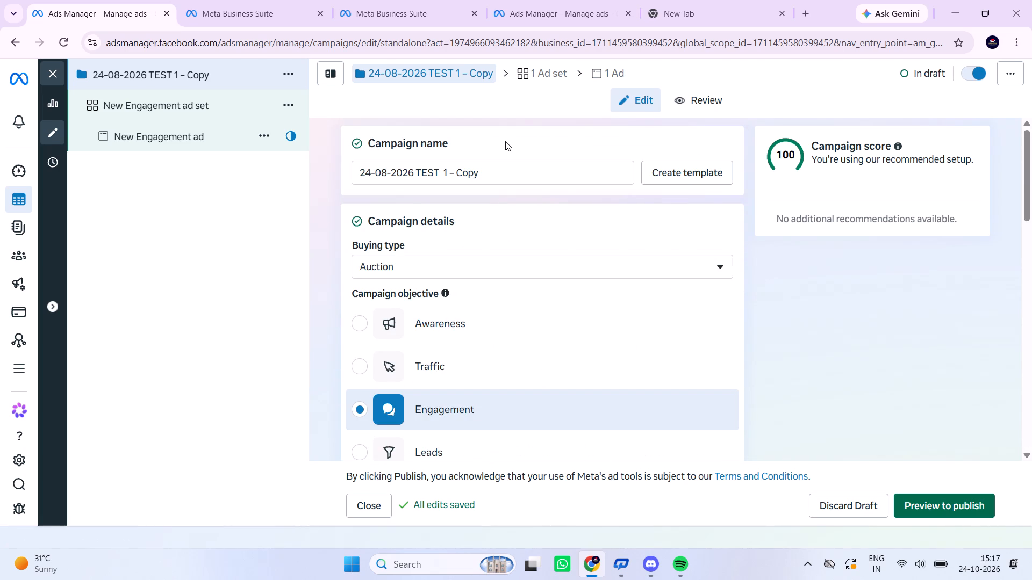
Open the New Engagement ad set and look through its conversion settings down to the budget and schedule.
{"action": "left_click", "coordinate": [541, 68]}
{"action": "scroll", "coordinate": [531, 278], "scroll_direction": "down", "scroll_amount": 1}
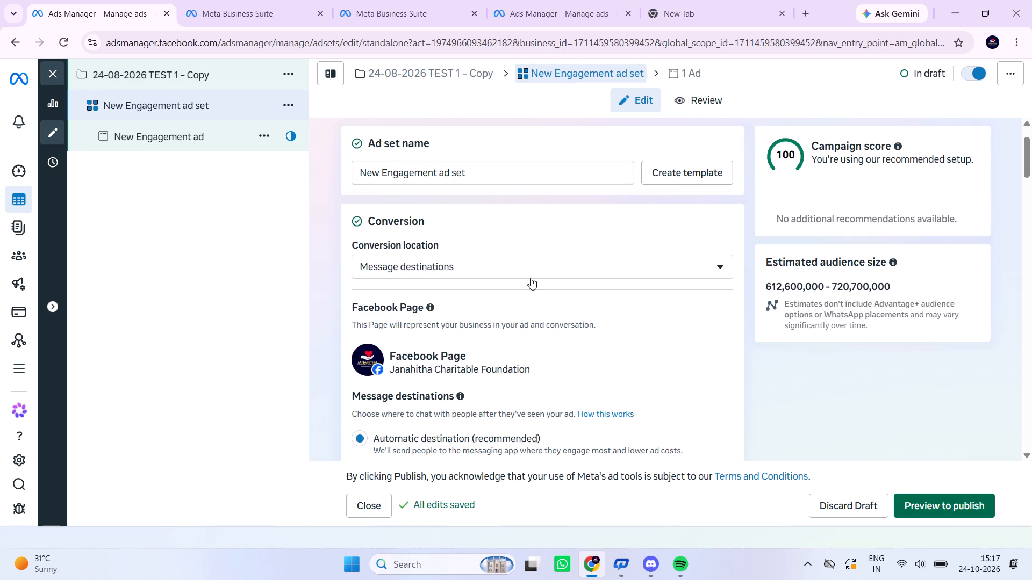
{"action": "scroll", "coordinate": [531, 278], "scroll_direction": "down", "scroll_amount": 8}
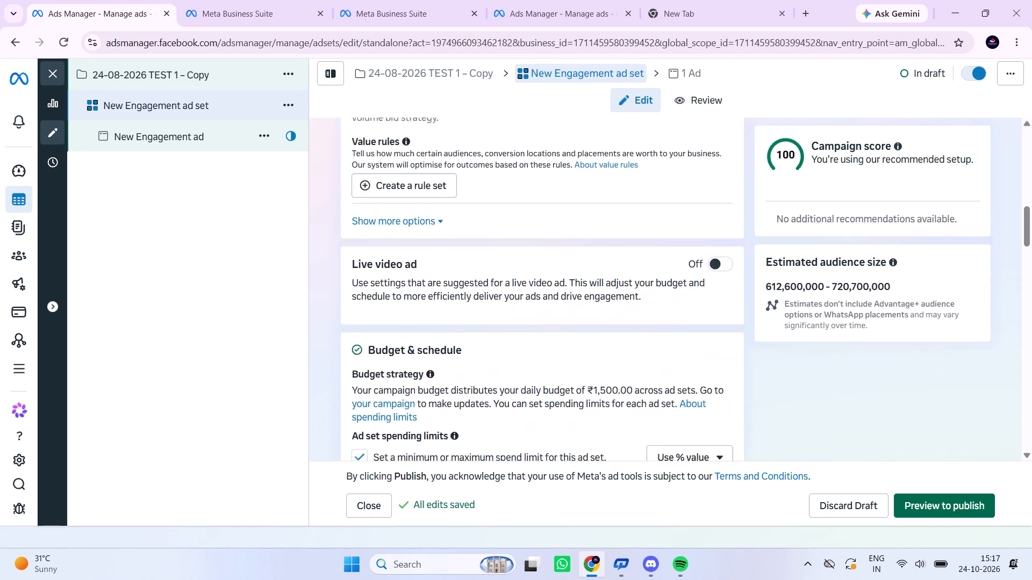
Look over the duplicated ad set's schedule, audience controls, regulatory requirements, placements, and brand safety and suitability settings.
{"action": "scroll", "coordinate": [531, 278], "scroll_direction": "down", "scroll_amount": 5}
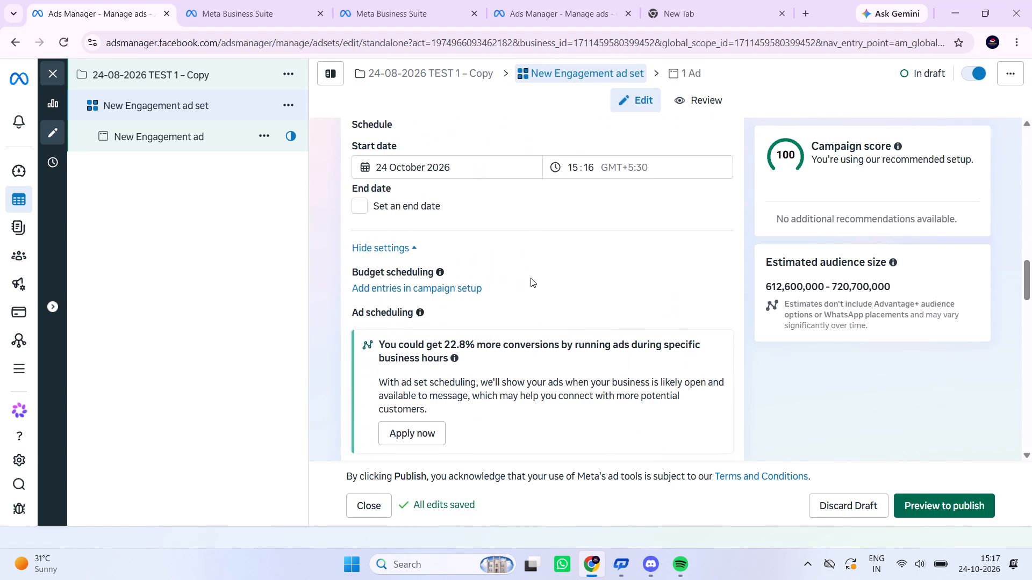
{"action": "scroll", "coordinate": [531, 278], "scroll_direction": "down", "scroll_amount": 2}
{"action": "scroll", "coordinate": [531, 278], "scroll_direction": "right", "scroll_amount": 3}
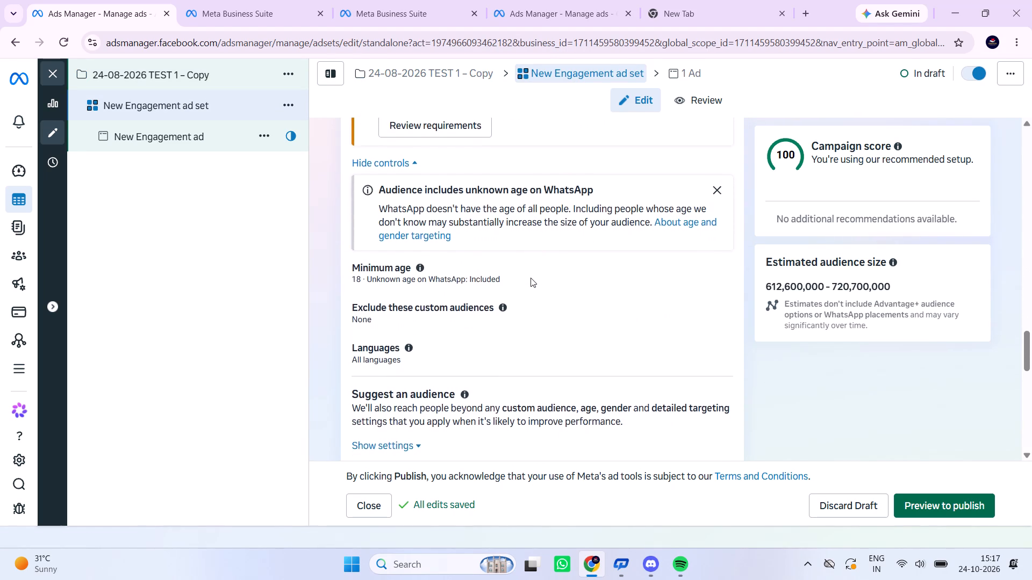
{"action": "scroll", "coordinate": [531, 278], "scroll_direction": "down", "scroll_amount": 2}
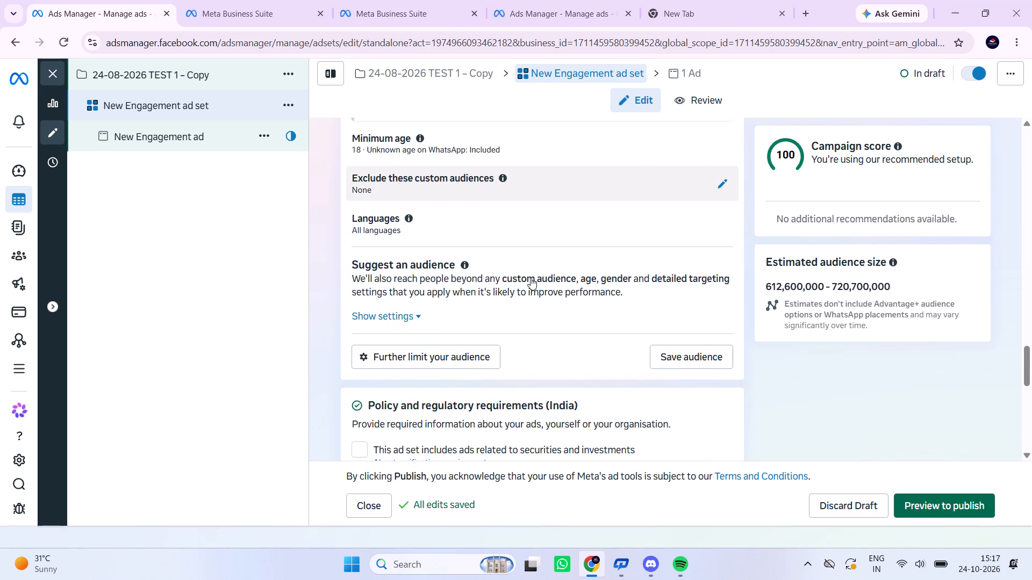
{"action": "scroll", "coordinate": [531, 278], "scroll_direction": "down", "scroll_amount": 5}
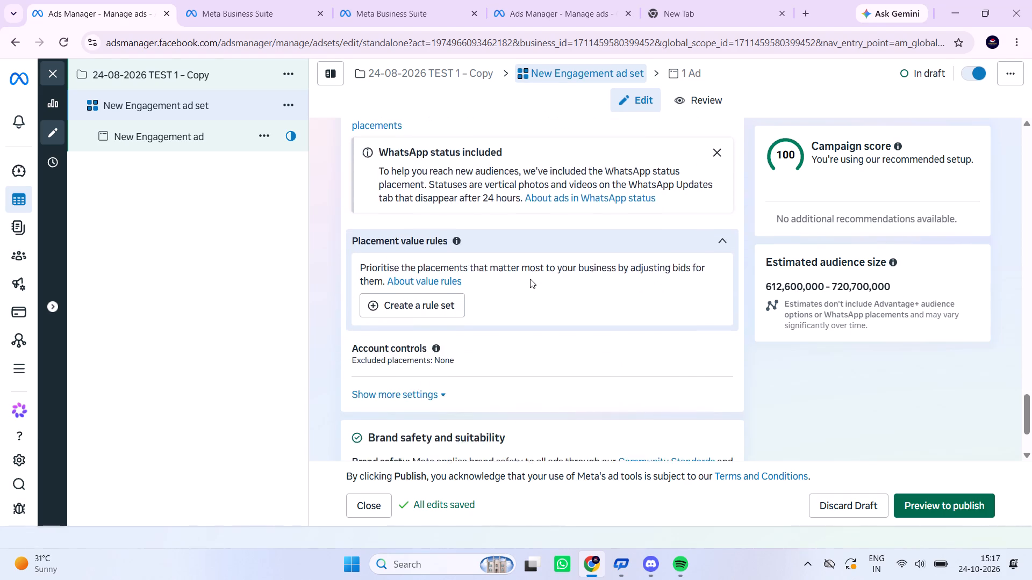
{"action": "scroll", "coordinate": [530, 279], "scroll_direction": "down", "scroll_amount": 2}
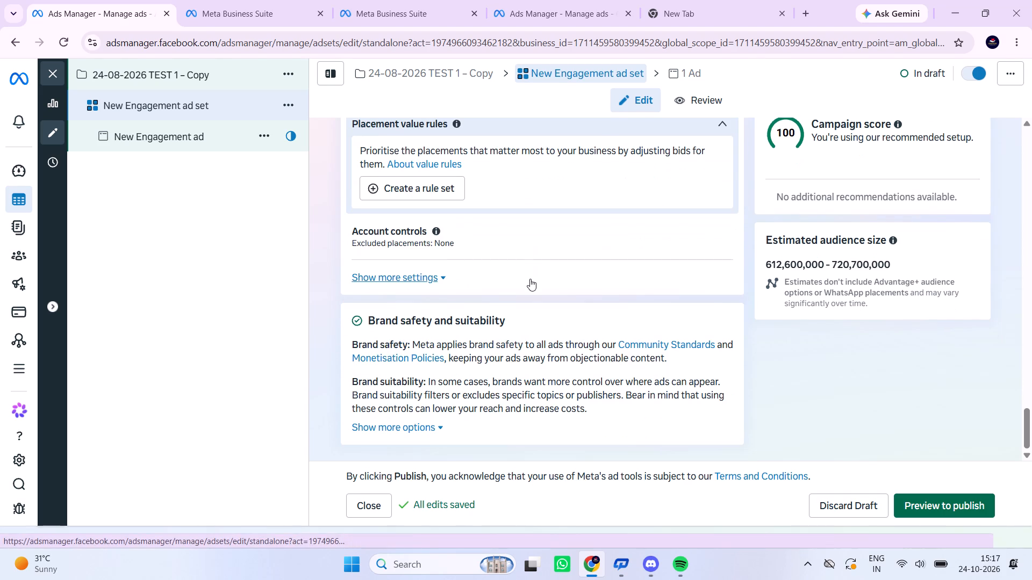
{"action": "scroll", "coordinate": [530, 279], "scroll_direction": "up", "scroll_amount": 4}
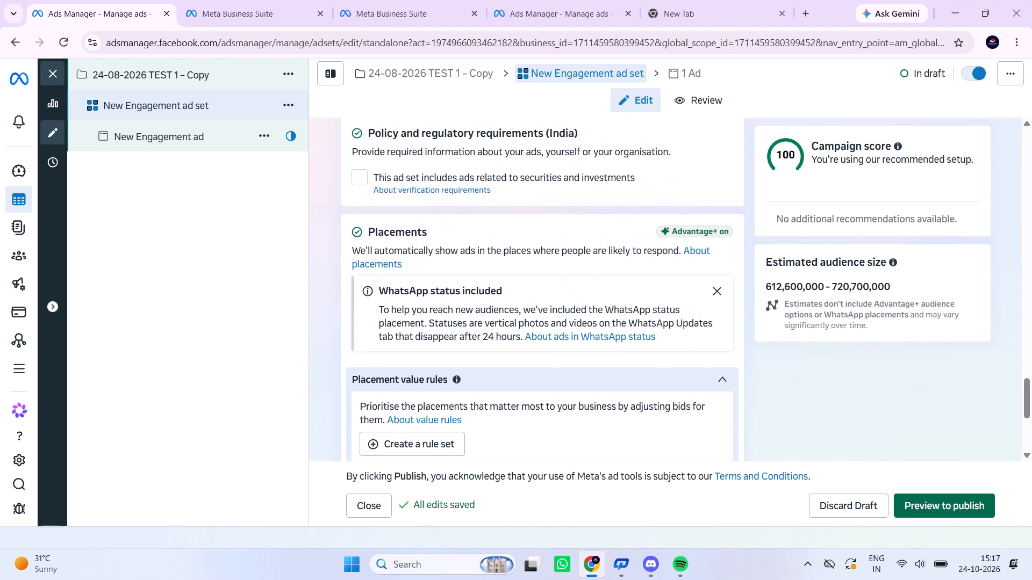
{"action": "scroll", "coordinate": [530, 279], "scroll_direction": "up", "scroll_amount": 1}
{"action": "scroll", "coordinate": [445, 286], "scroll_direction": "up", "scroll_amount": 2}
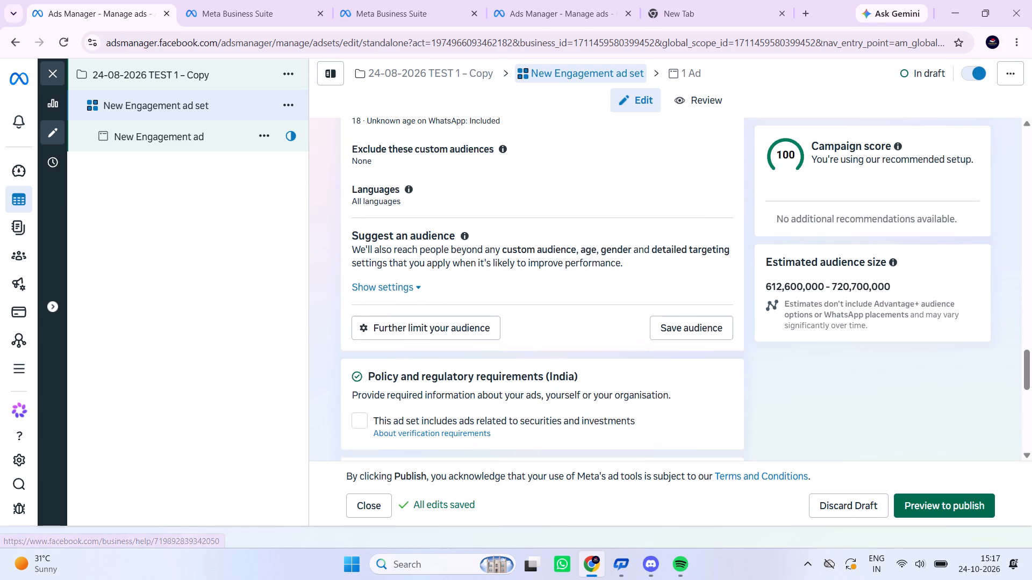
Expand the suggested audience settings and review the custom audience, age, gender and detailed targeting options, plus the ad set's conversion settings.
{"action": "scroll", "coordinate": [445, 286], "scroll_direction": "up", "scroll_amount": 1}
{"action": "left_click", "coordinate": [397, 304]}
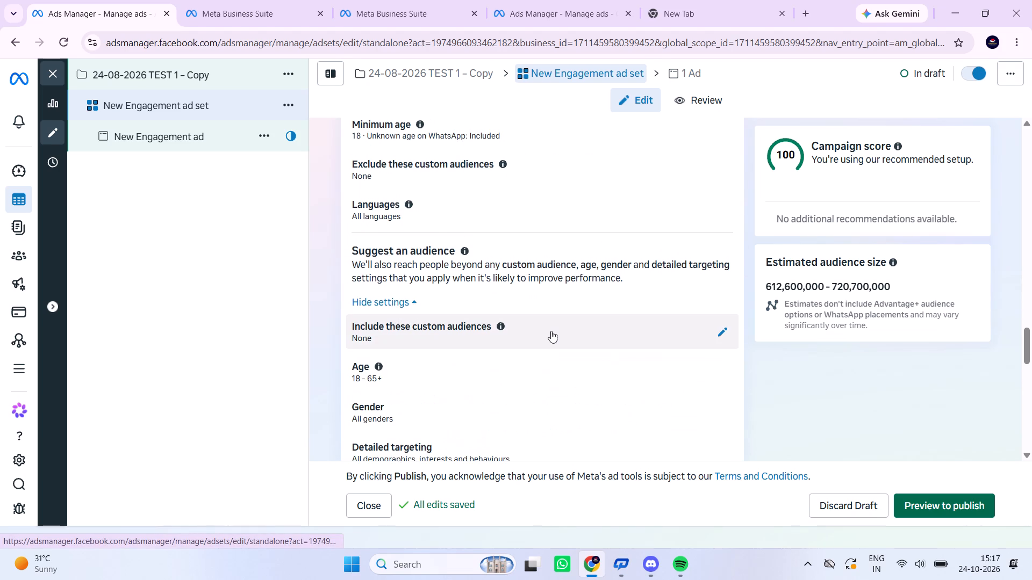
{"action": "scroll", "coordinate": [551, 331], "scroll_direction": "down", "scroll_amount": 1}
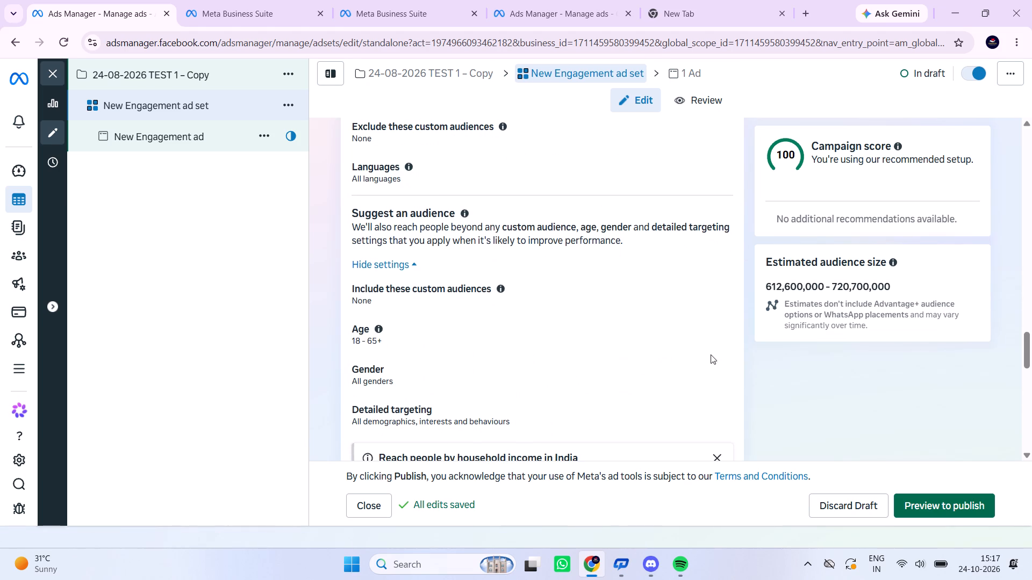
{"action": "scroll", "coordinate": [546, 368], "scroll_direction": "down", "scroll_amount": 3}
{"action": "scroll", "coordinate": [546, 368], "scroll_direction": "up", "scroll_amount": 1}
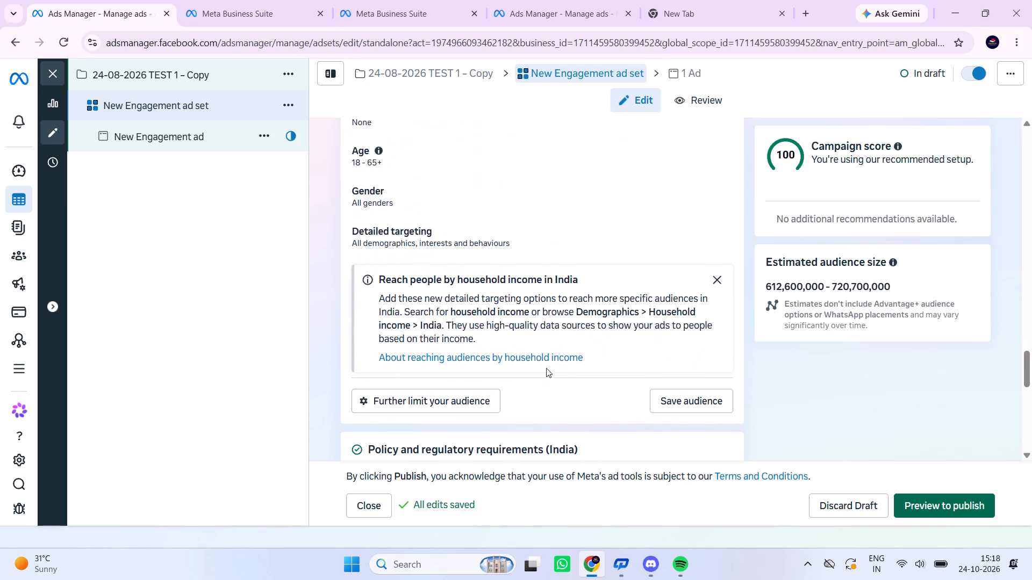
{"action": "scroll", "coordinate": [546, 368], "scroll_direction": "up", "scroll_amount": 6}
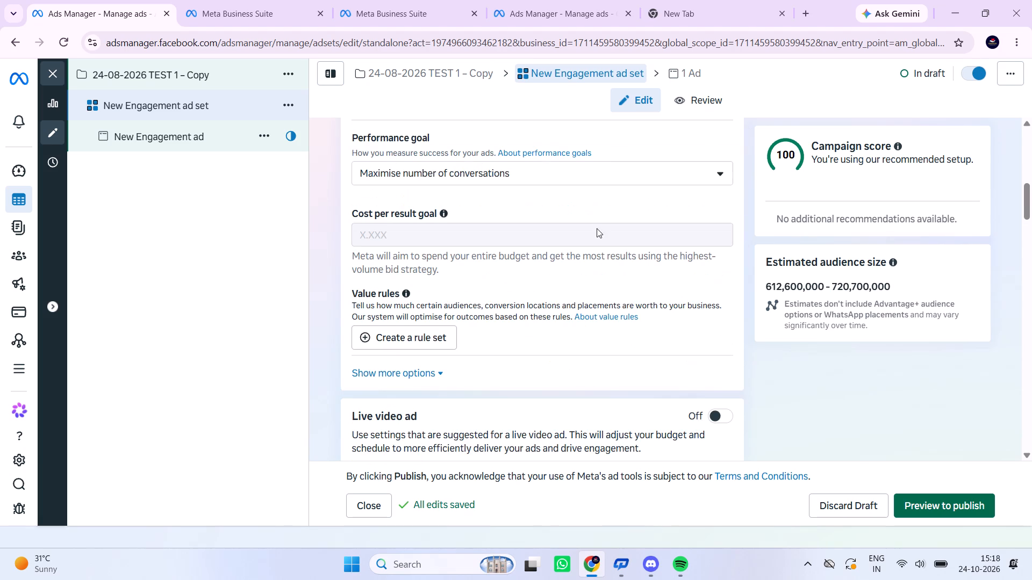
{"action": "scroll", "coordinate": [530, 234], "scroll_direction": "right", "scroll_amount": 6}
{"action": "scroll", "coordinate": [548, 289], "scroll_direction": "right", "scroll_amount": 8}
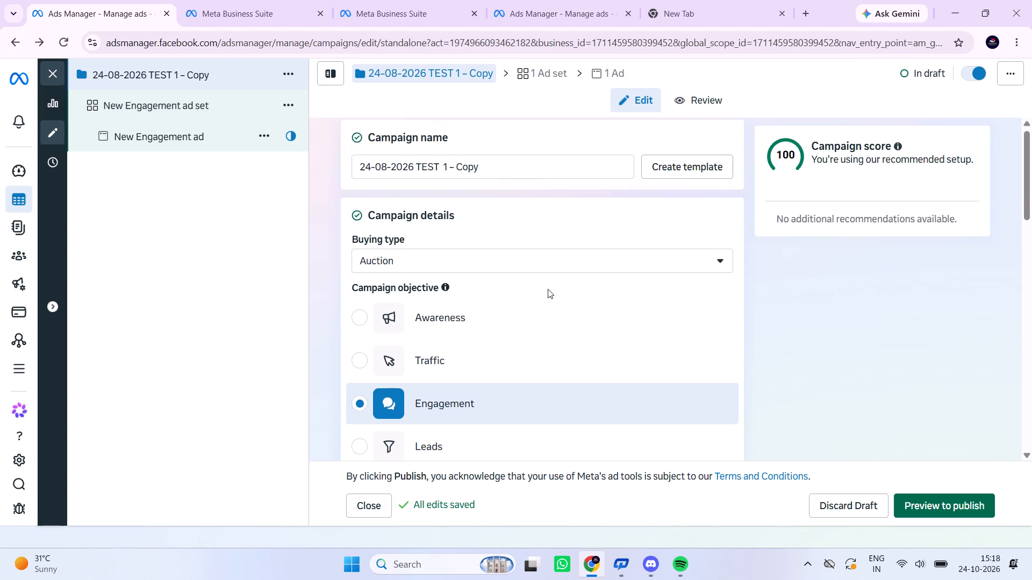
{"action": "scroll", "coordinate": [548, 289], "scroll_direction": "right", "scroll_amount": 6}
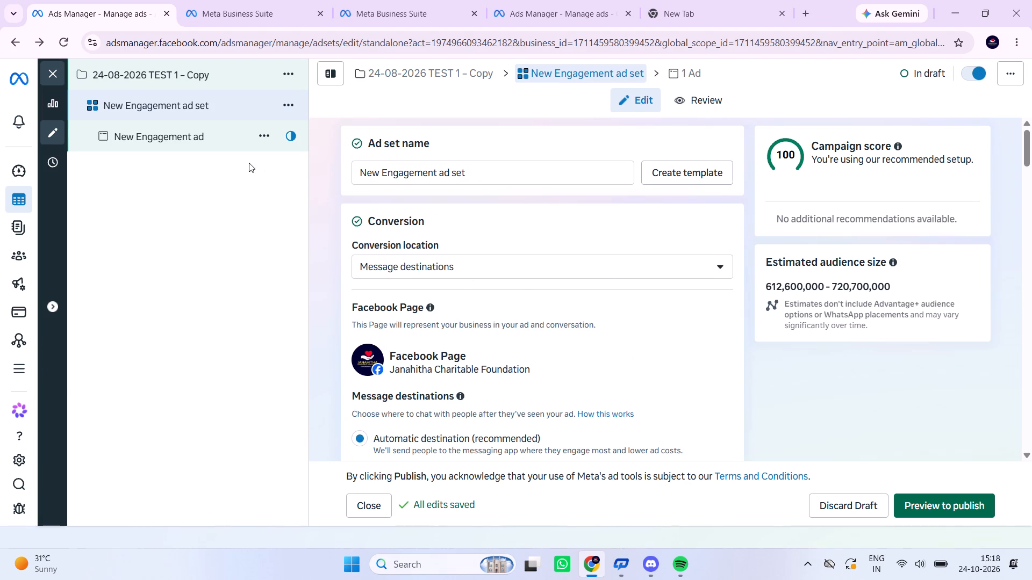
Close the ad set editor without publishing, keeping the duplicated campaign's items as drafts.
{"action": "left_click", "coordinate": [51, 68]}
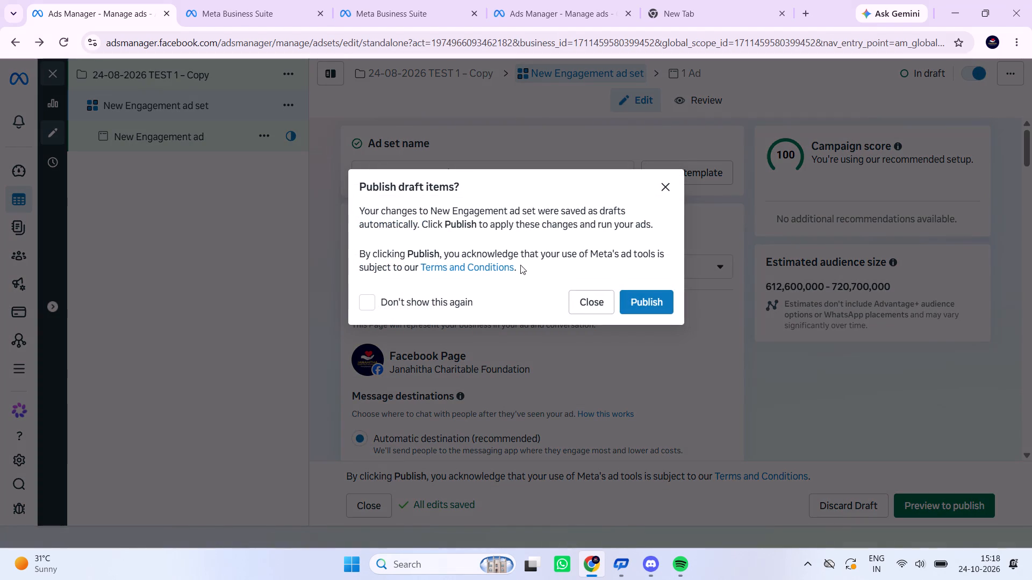
{"action": "left_click", "coordinate": [591, 303]}
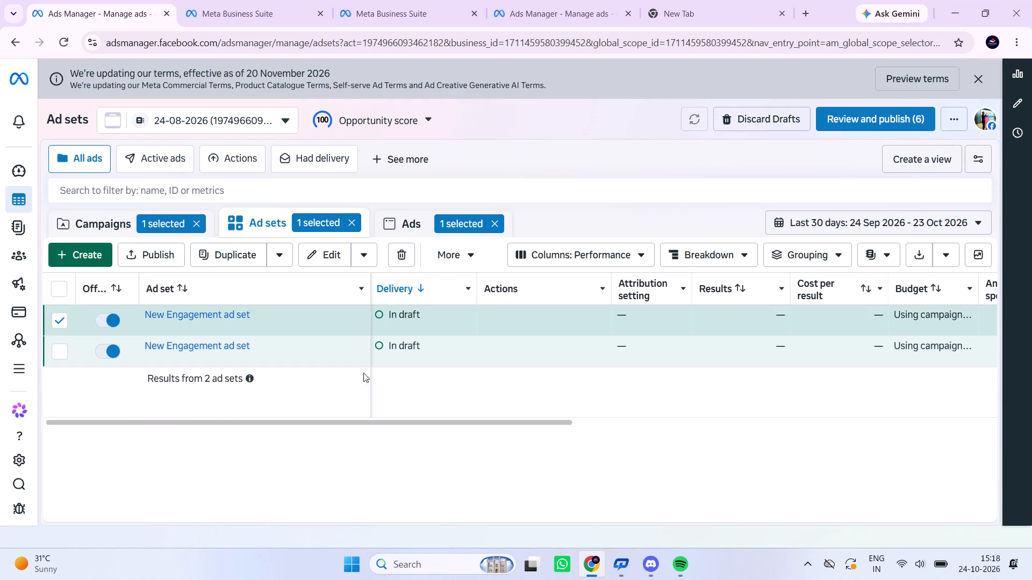
Clear the current ad and ad set selections while keeping the campaign selected.
{"action": "scroll", "coordinate": [619, 411], "scroll_direction": "left", "scroll_amount": 8}
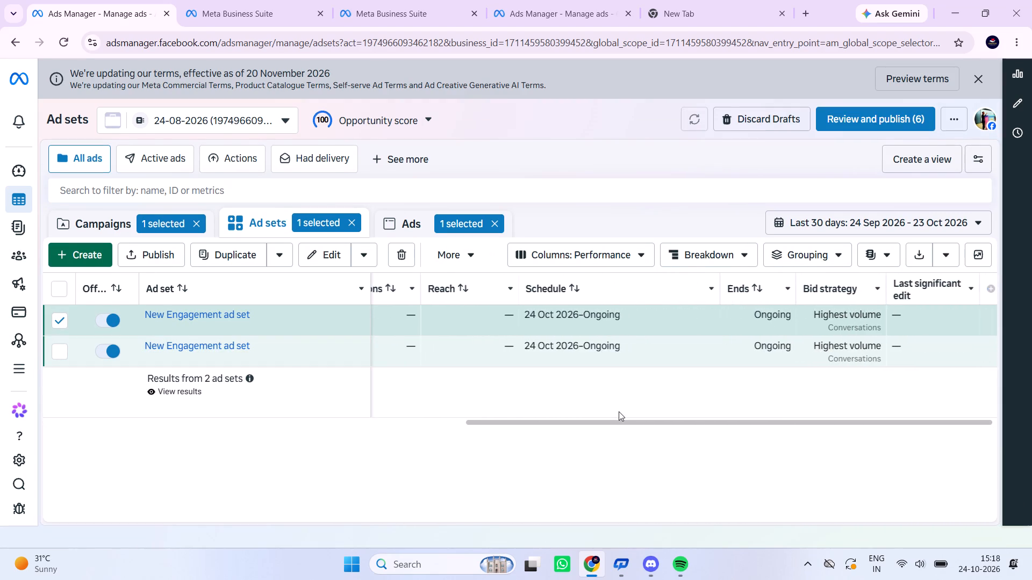
{"action": "scroll", "coordinate": [619, 411], "scroll_direction": "right", "scroll_amount": 12}
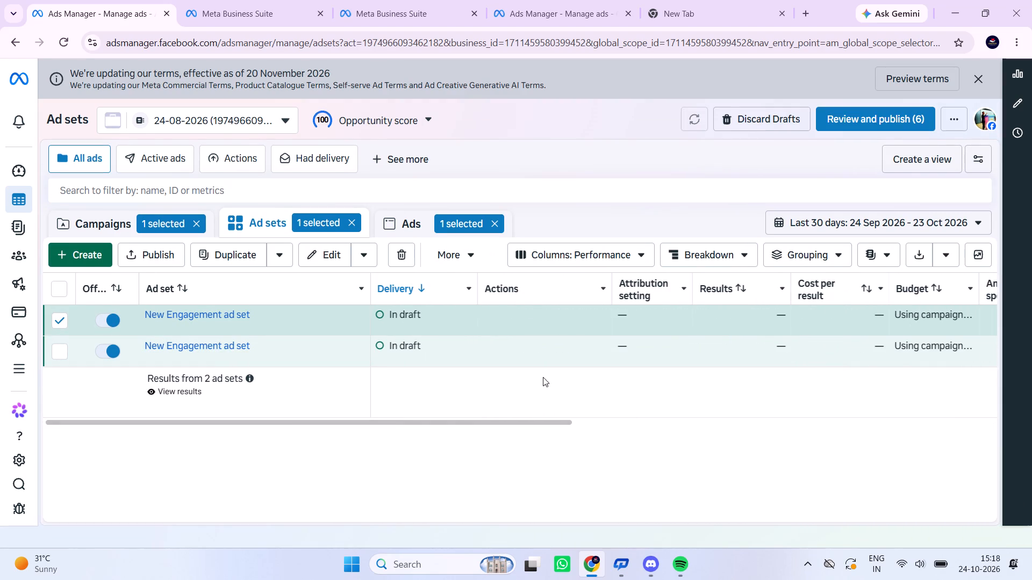
{"action": "left_click", "coordinate": [492, 223]}
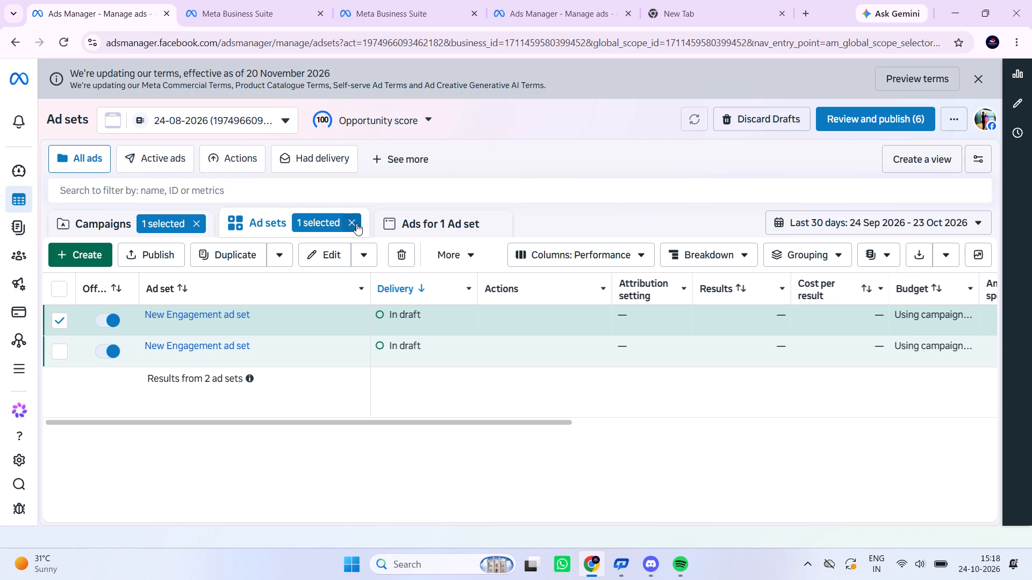
{"action": "left_click", "coordinate": [356, 223]}
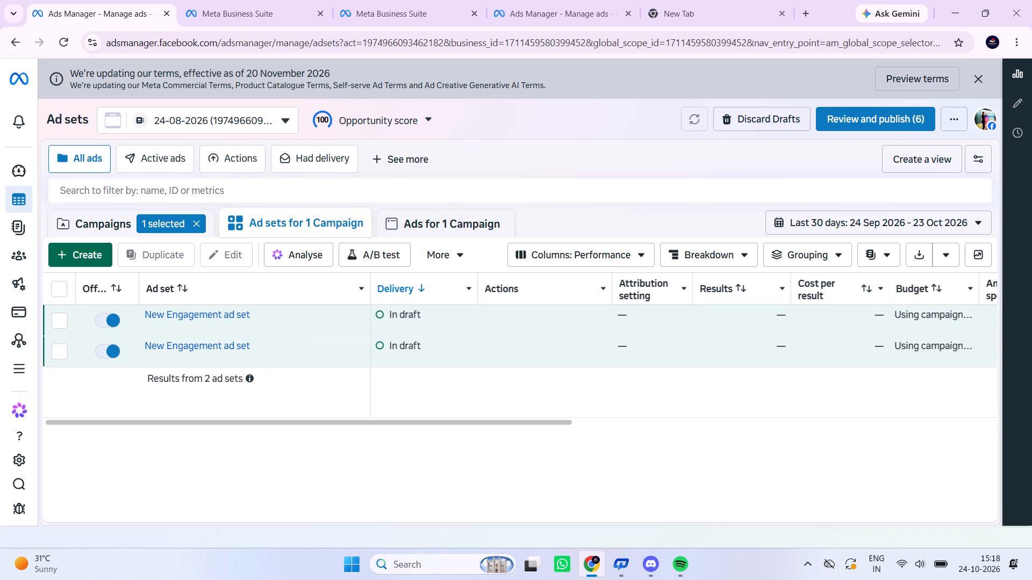
Show the results summary for the campaign's ad sets and look across the performance, budget and schedule columns.
{"action": "left_click", "coordinate": [225, 383]}
{"action": "left_click", "coordinate": [168, 391]}
{"action": "scroll", "coordinate": [793, 389], "scroll_direction": "left", "scroll_amount": 5}
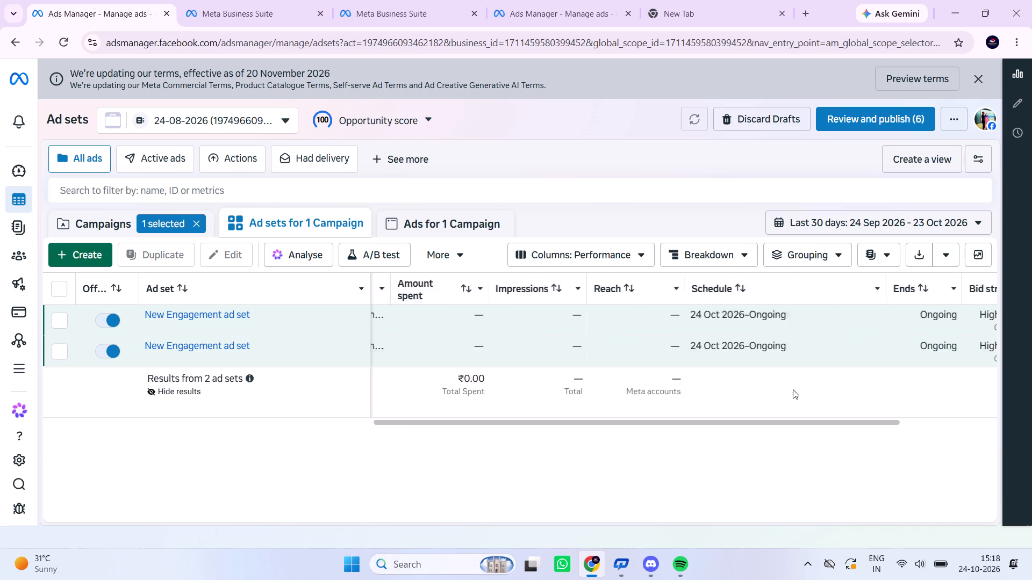
{"action": "scroll", "coordinate": [793, 389], "scroll_direction": "right", "scroll_amount": 20}
{"action": "scroll", "coordinate": [696, 404], "scroll_direction": "right", "scroll_amount": 1}
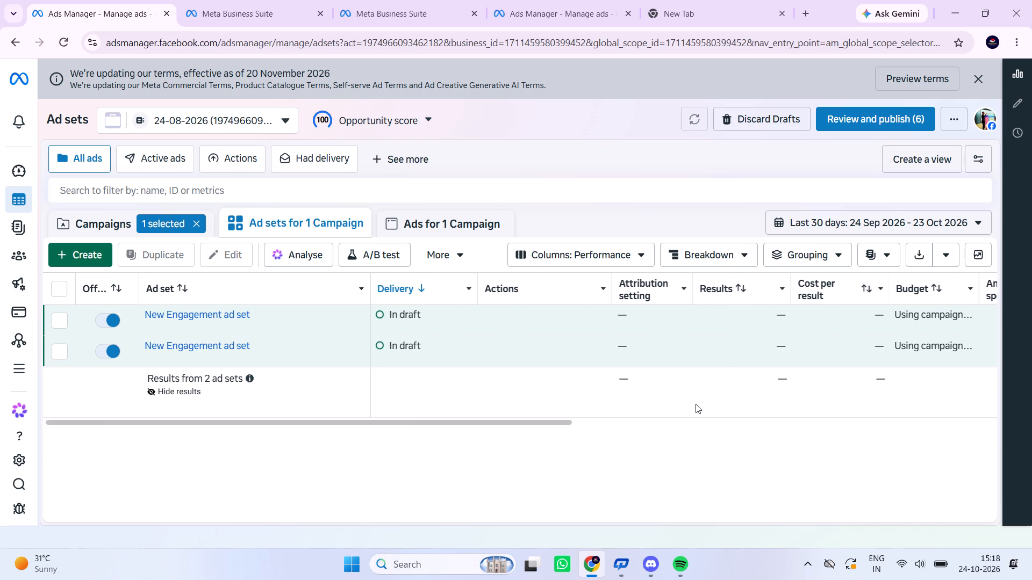
{"action": "scroll", "coordinate": [696, 404], "scroll_direction": "right", "scroll_amount": 1}
{"action": "left_click", "coordinate": [696, 404]}
{"action": "scroll", "coordinate": [696, 404], "scroll_direction": "right", "scroll_amount": 6}
{"action": "scroll", "coordinate": [415, 366], "scroll_direction": "up", "scroll_amount": 1}
Clear the campaign selection, turn off both draft New Engagement ad sets, and leave no ad set selected.
{"action": "left_click", "coordinate": [197, 220]}
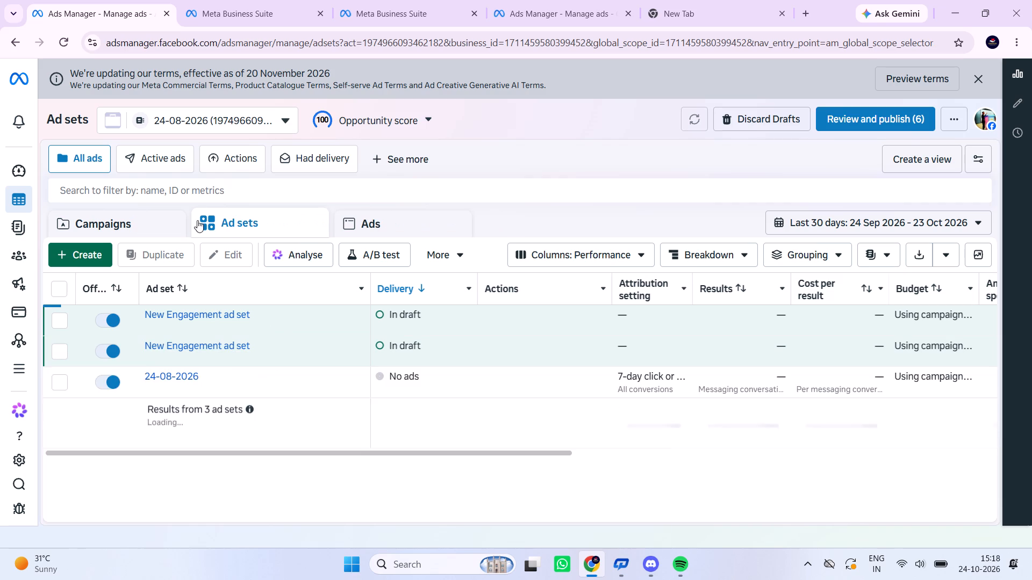
{"action": "left_click", "coordinate": [59, 325]}
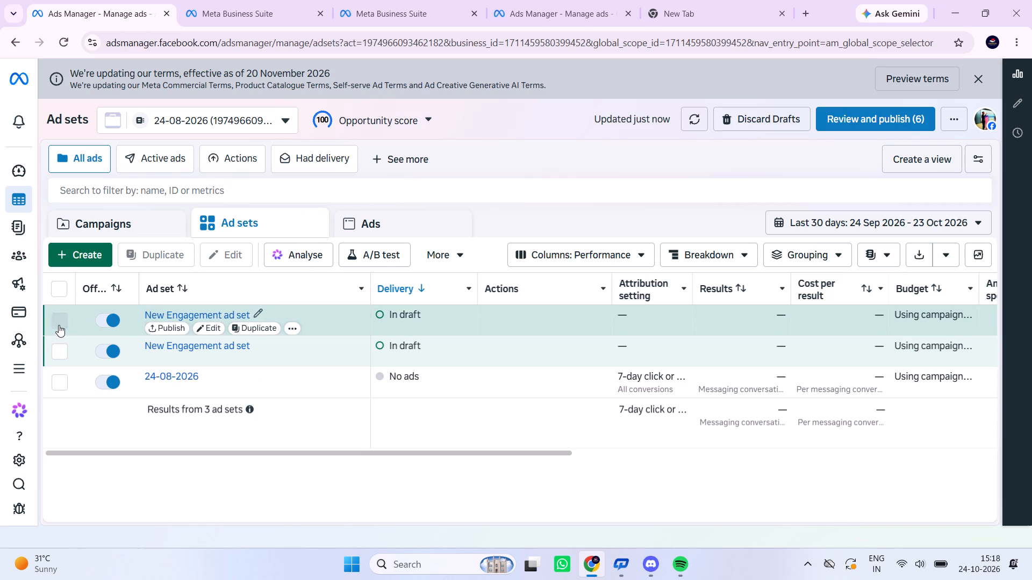
{"action": "left_click", "coordinate": [62, 324]}
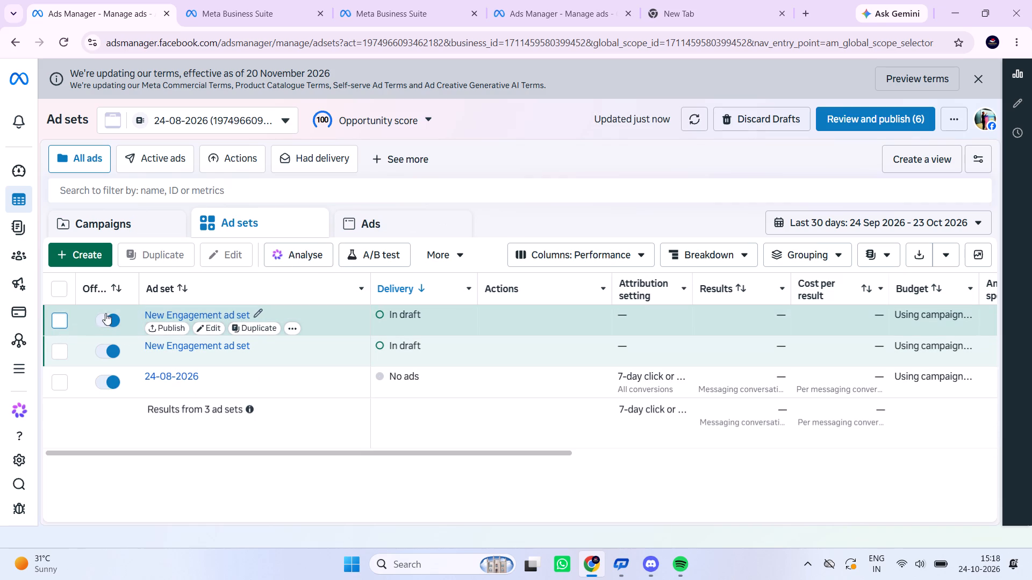
{"action": "left_click", "coordinate": [113, 320]}
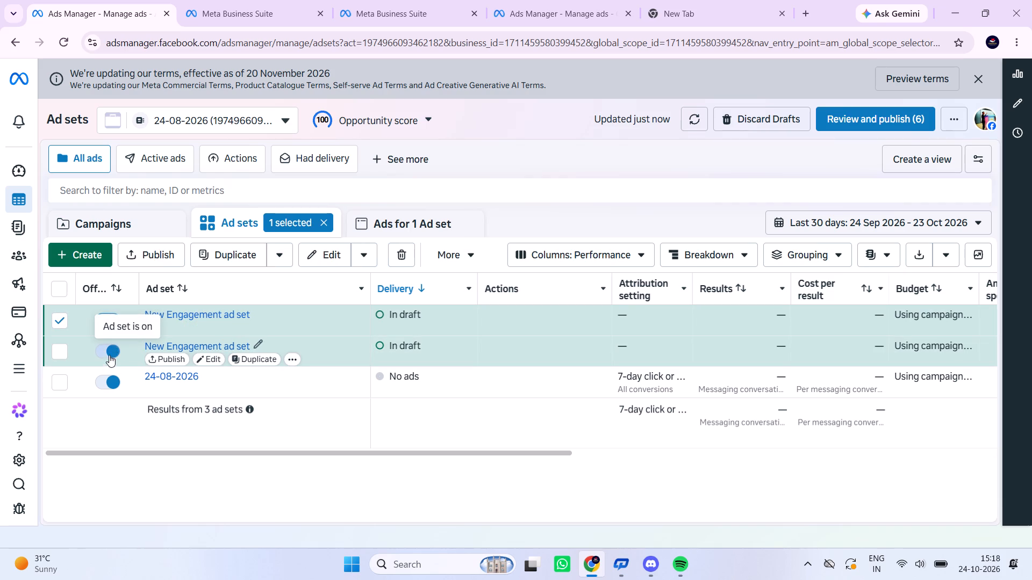
{"action": "left_click", "coordinate": [115, 346]}
{"action": "left_click", "coordinate": [152, 459]}
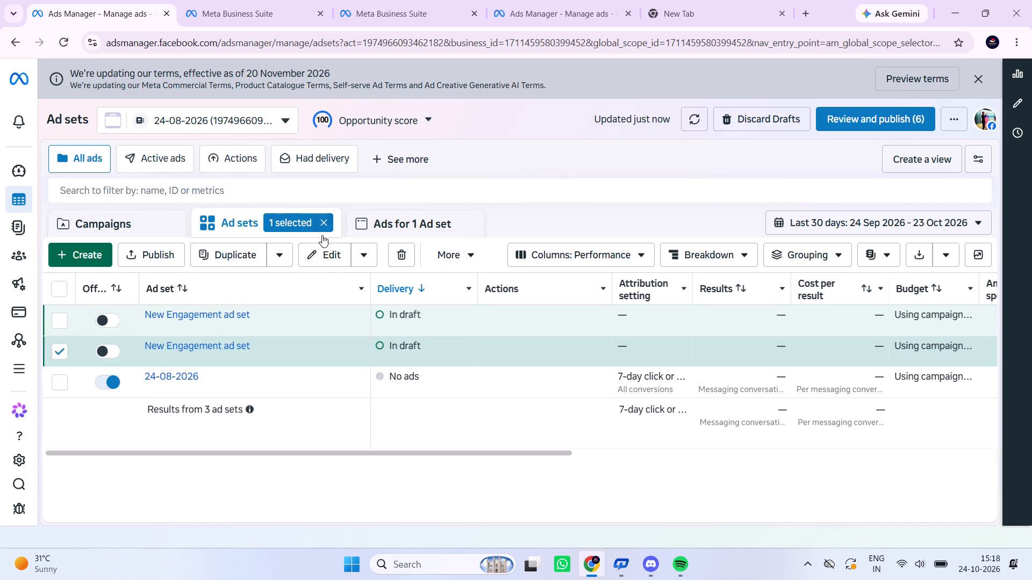
{"action": "left_click", "coordinate": [323, 222]}
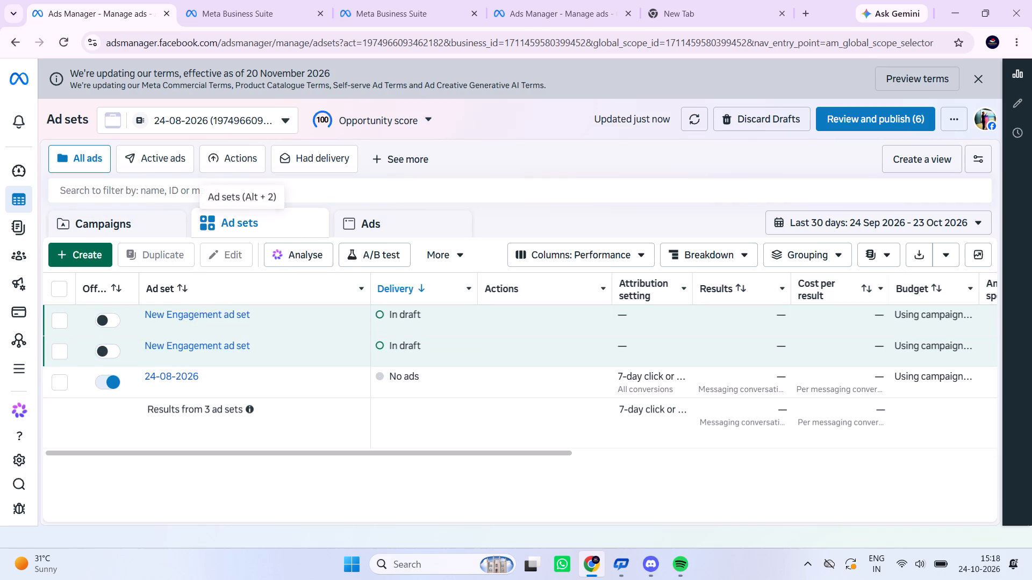
Create a new campaign with the Auction buying type and the Engagement objective.
{"action": "left_click", "coordinate": [81, 255]}
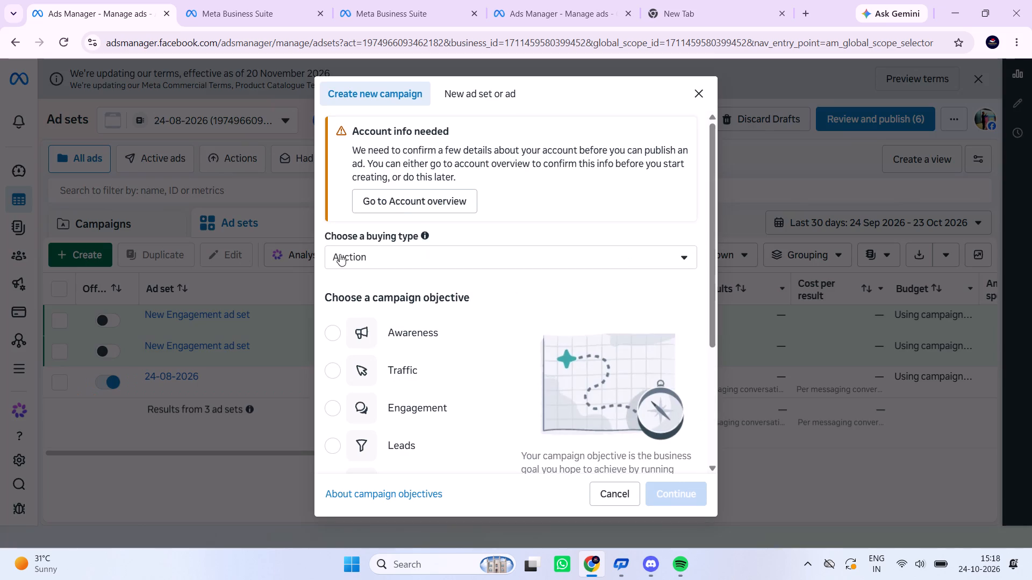
{"action": "scroll", "coordinate": [388, 387], "scroll_direction": "down", "scroll_amount": 1}
{"action": "left_click", "coordinate": [377, 360]}
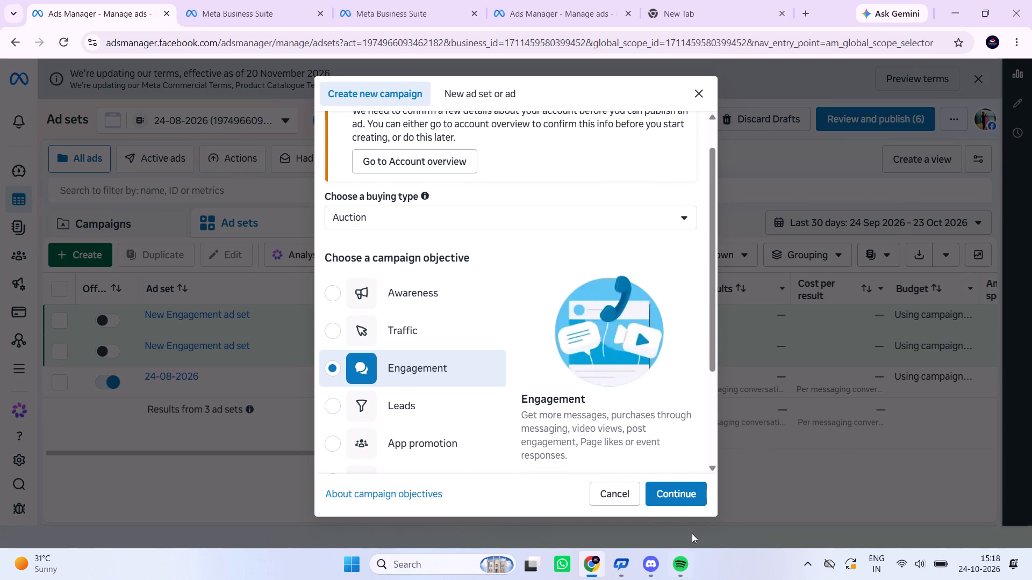
{"action": "left_click", "coordinate": [670, 486]}
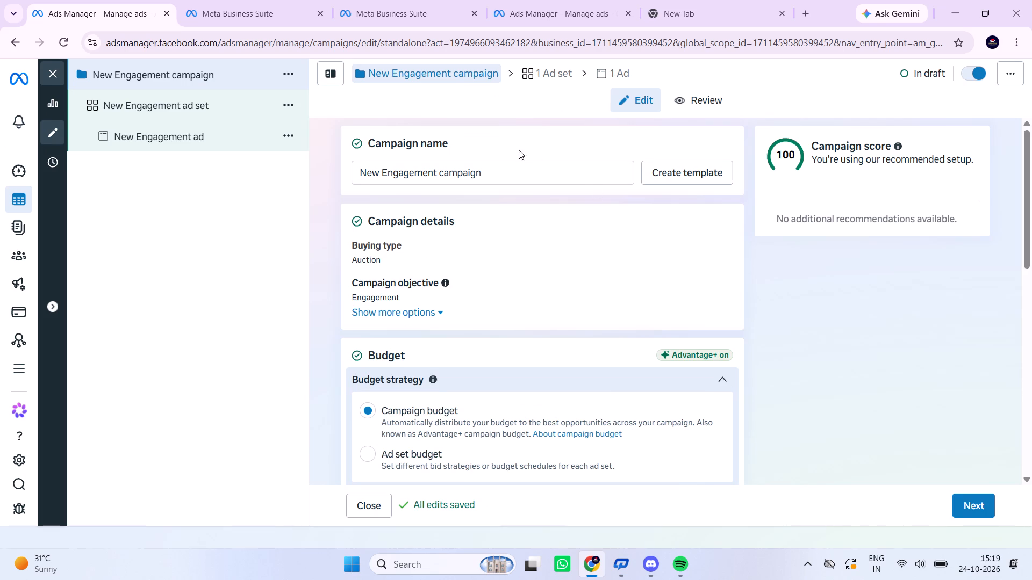
Name the new Engagement campaign 24-08-2026 TEST 1, picking the matching name suggestion.
{"action": "left_click_drag", "start_coordinate": [519, 159], "coordinate": [515, 170]}
{"action": "left_click", "coordinate": [515, 170]}
{"action": "left_click_drag", "start_coordinate": [515, 170], "coordinate": [246, 235]}
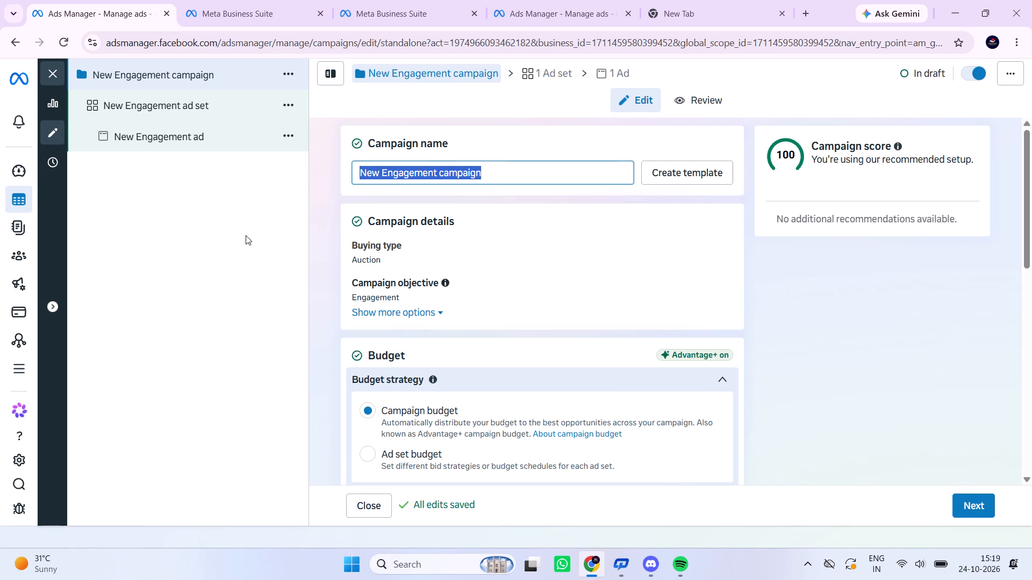
{"action": "key", "text": "BackSpace"}
{"action": "key", "text": "BackSpace"}
{"action": "type", "text": "14+-"}
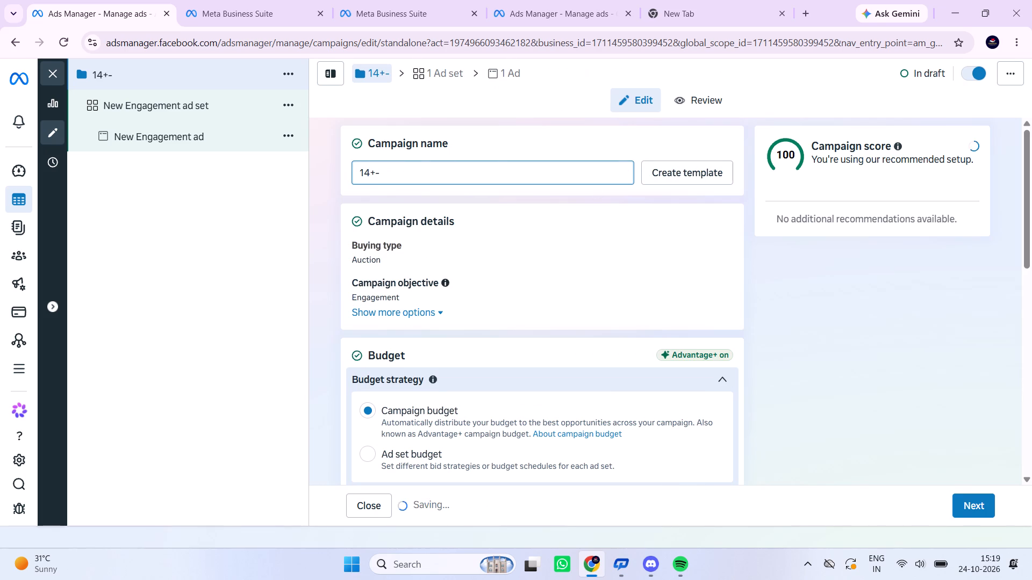
{"action": "key", "text": "BackSpace"}
{"action": "key", "text": "BackSpace"}
{"action": "key", "text": "BackSpace"}
{"action": "key", "text": "BackSpace"}
{"action": "type", "text": "247-0"}
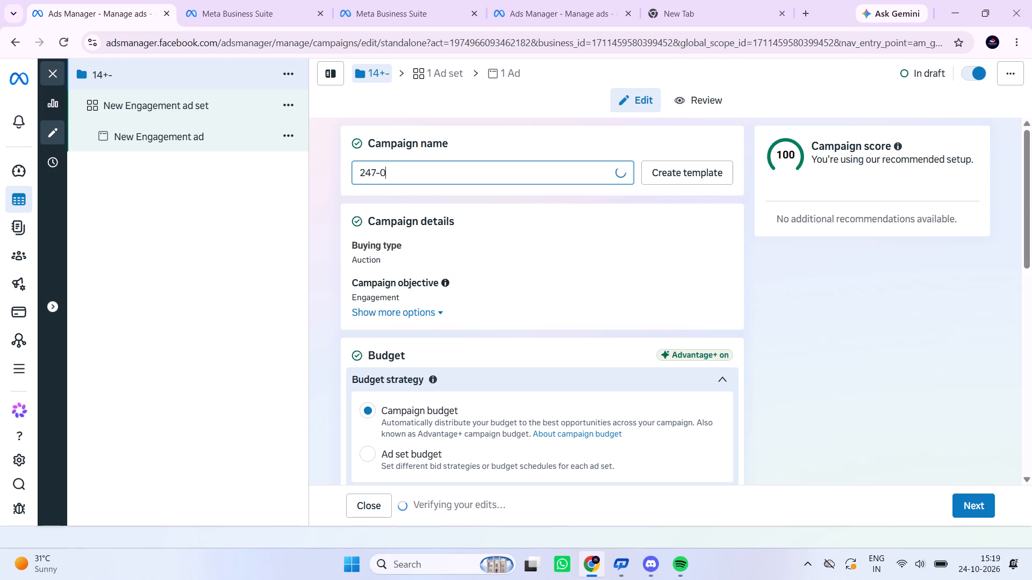
{"action": "key", "text": "BackSpace"}
{"action": "key", "text": "BackSpace"}
{"action": "key", "text": "BackSpace"}
{"action": "key", "text": "BackSpace"}
{"action": "key", "text": "BackSpace"}
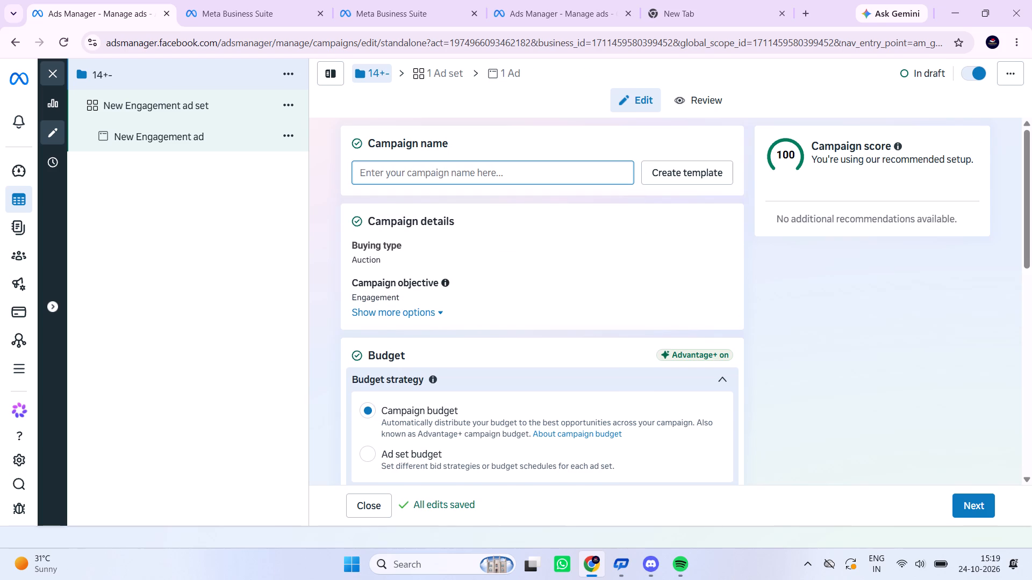
{"action": "type", "text": "24-08-2026 TEST 1"}
{"action": "key", "text": "space"}
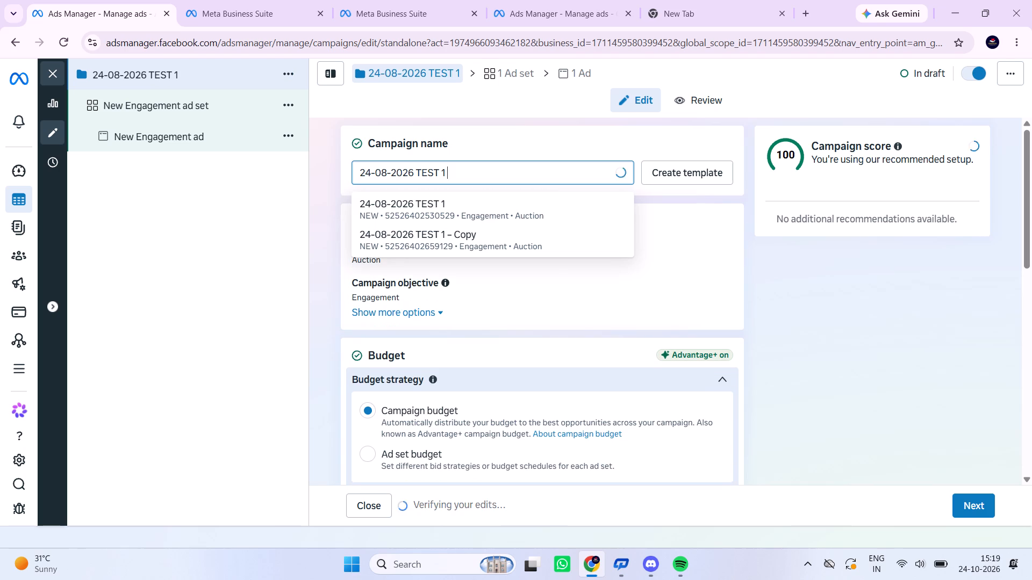
{"action": "left_click", "coordinate": [445, 206]}
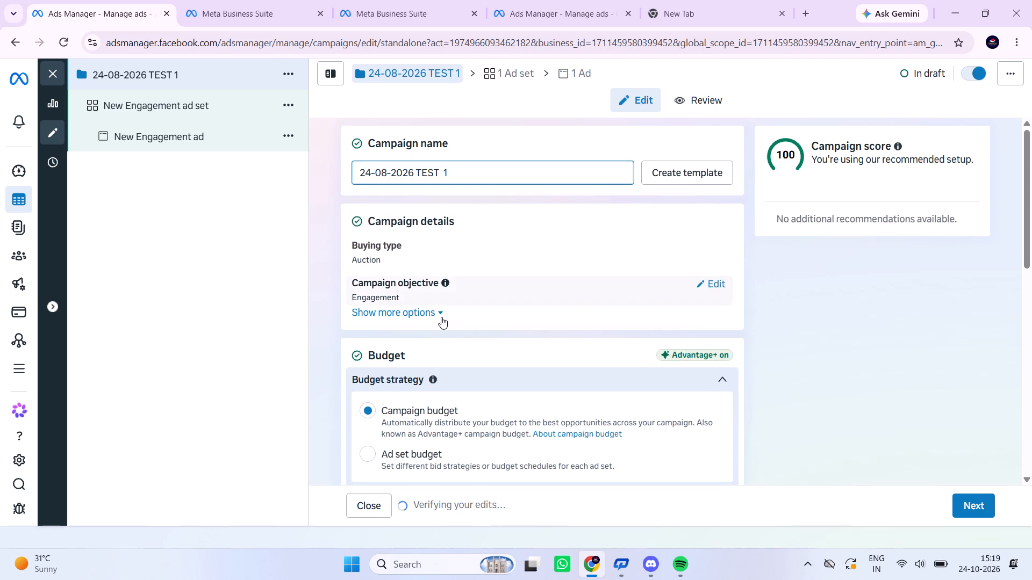
Copy the full campaign name for reuse.
{"action": "left_click_drag", "start_coordinate": [459, 168], "coordinate": [333, 199]}
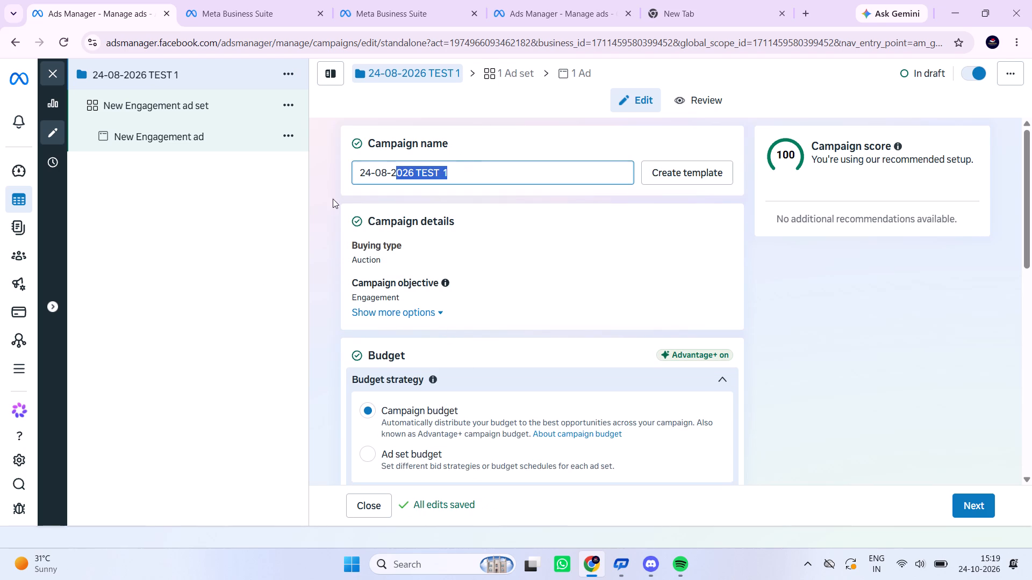
{"action": "left_click_drag", "start_coordinate": [333, 199], "coordinate": [271, 195]}
{"action": "key", "text": "ctrl+c"}
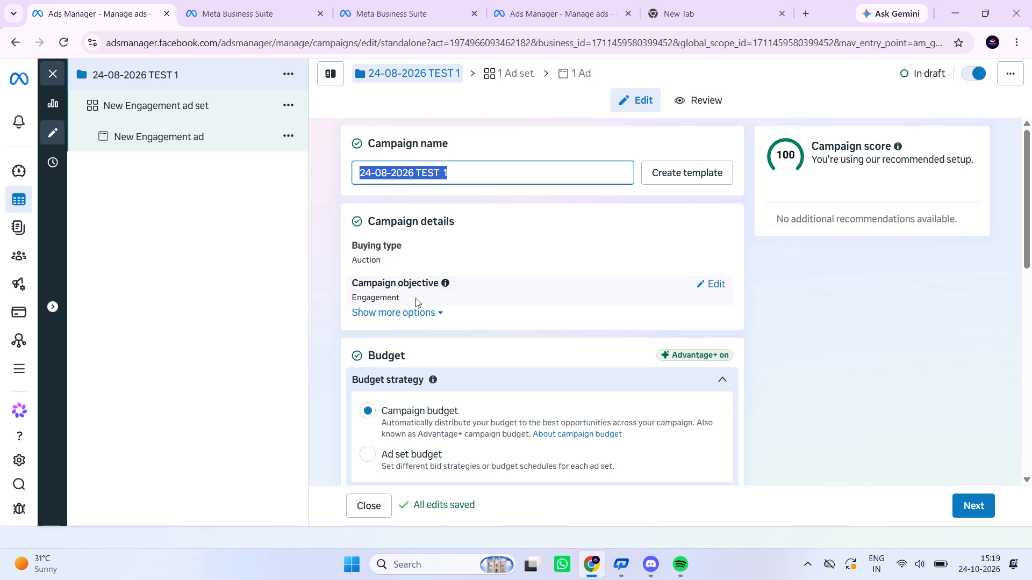
Change the campaign's budget strategy to Ad set budget.
{"action": "scroll", "coordinate": [427, 270], "scroll_direction": "down", "scroll_amount": 3}
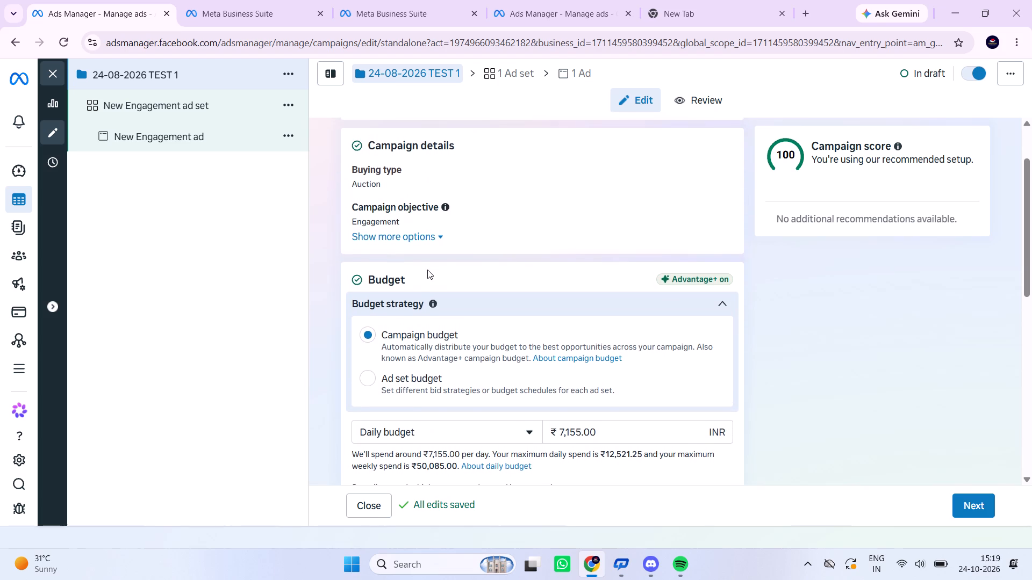
{"action": "scroll", "coordinate": [427, 270], "scroll_direction": "down", "scroll_amount": 1}
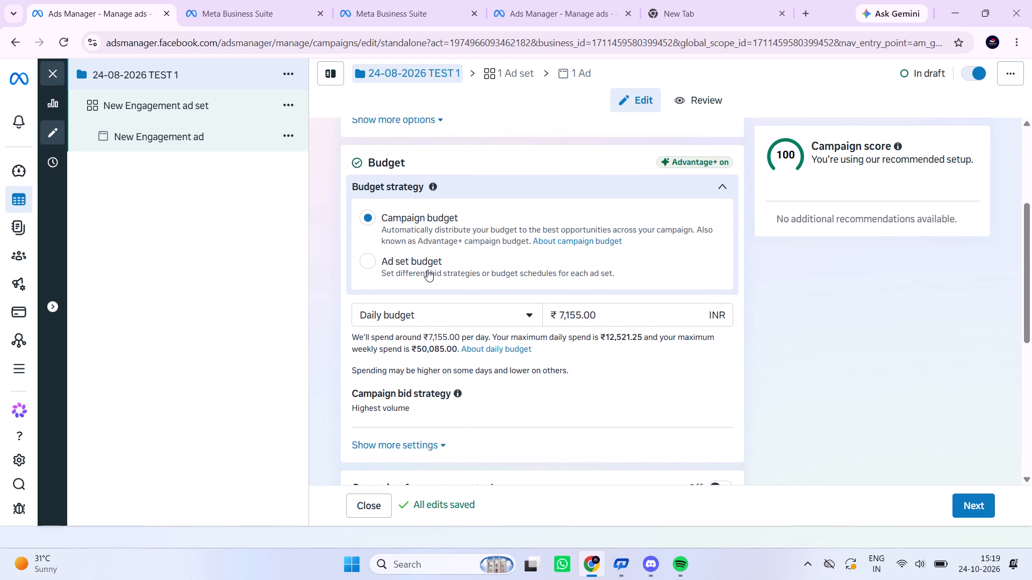
{"action": "scroll", "coordinate": [427, 270], "scroll_direction": "down", "scroll_amount": 1}
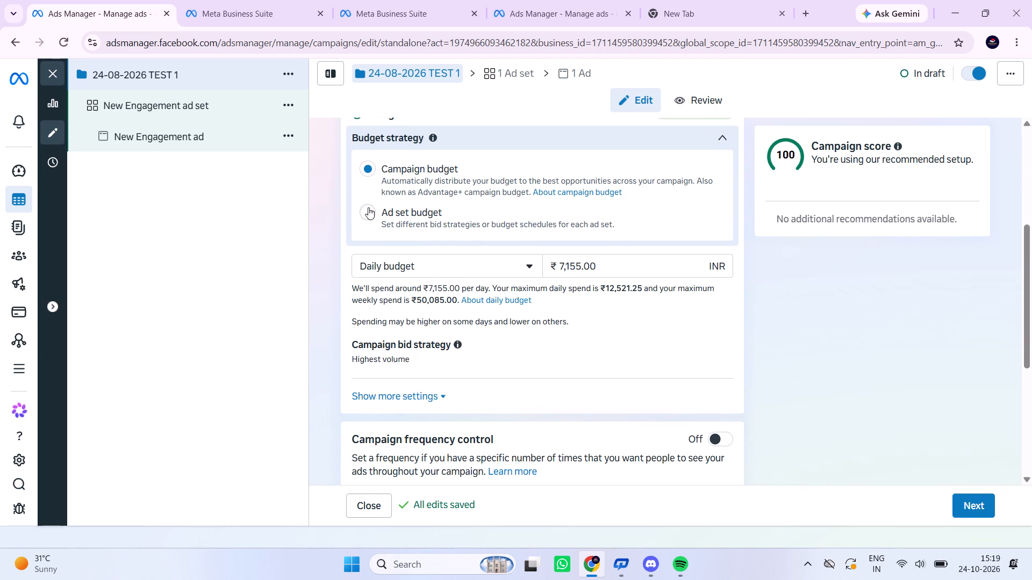
{"action": "left_click", "coordinate": [368, 212]}
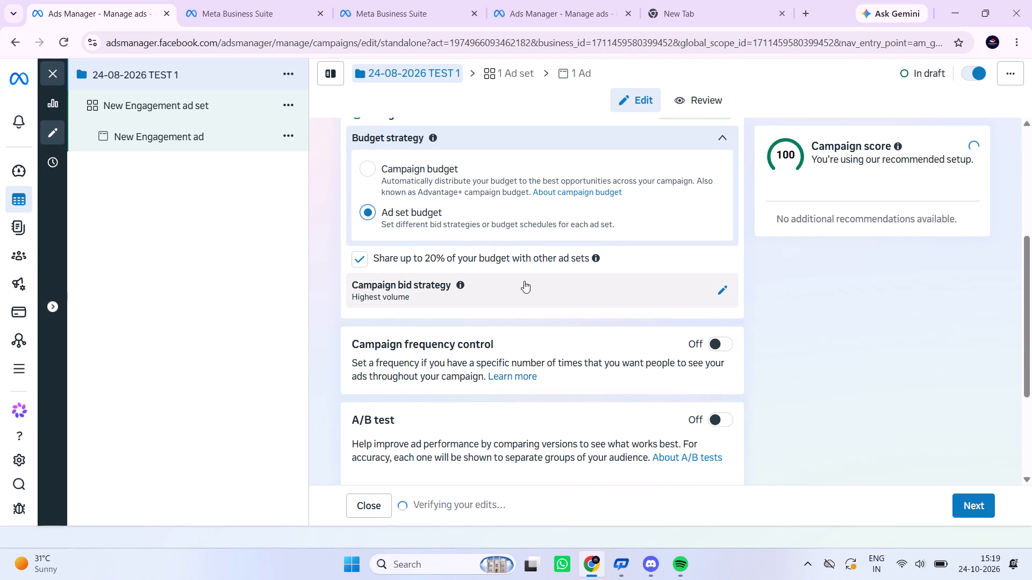
Review the remaining campaign settings: budget sharing, bid strategy, frequency control, A/B test and Special Ad Categories.
{"action": "scroll", "coordinate": [517, 320], "scroll_direction": "down", "scroll_amount": 2}
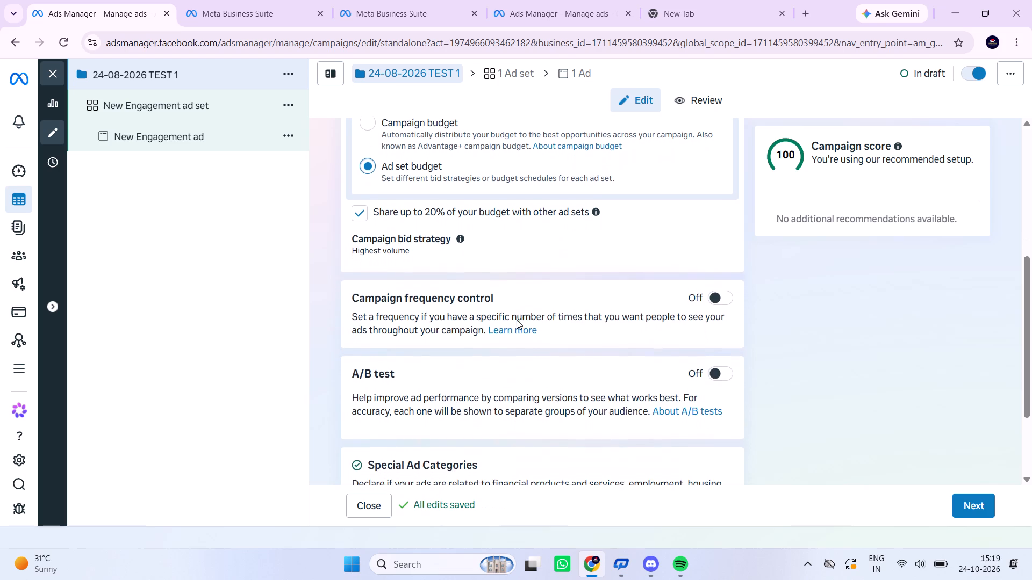
{"action": "scroll", "coordinate": [517, 320], "scroll_direction": "down", "scroll_amount": 1}
{"action": "scroll", "coordinate": [517, 320], "scroll_direction": "up", "scroll_amount": 1}
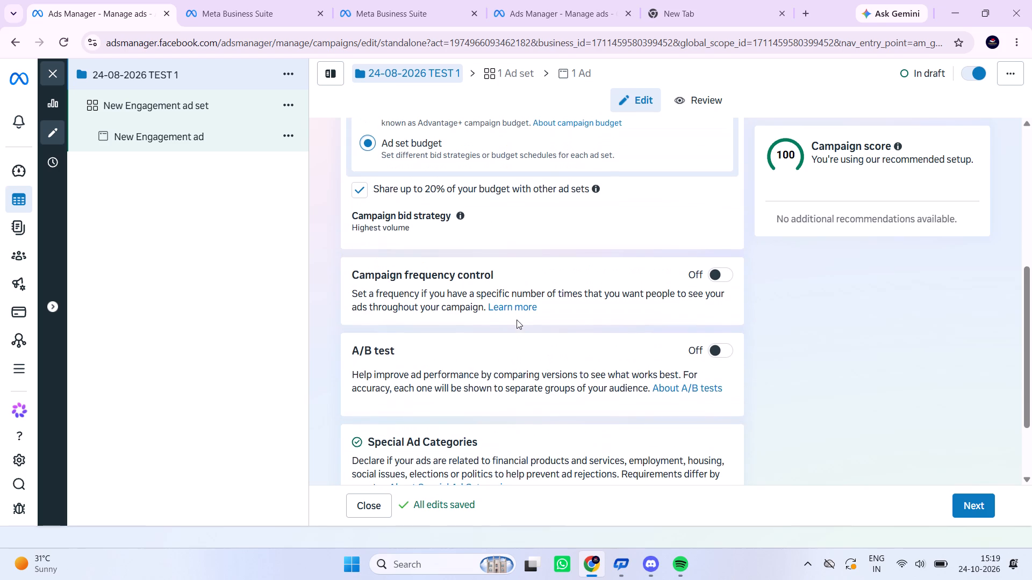
{"action": "scroll", "coordinate": [517, 320], "scroll_direction": "up", "scroll_amount": 1}
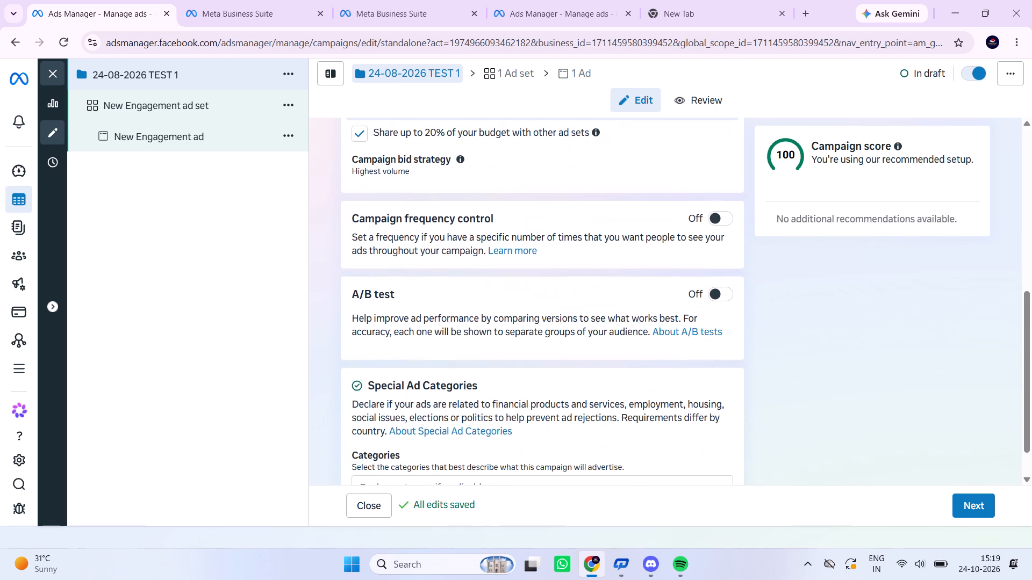
{"action": "scroll", "coordinate": [517, 320], "scroll_direction": "up", "scroll_amount": 1}
{"action": "scroll", "coordinate": [517, 320], "scroll_direction": "down", "scroll_amount": 1}
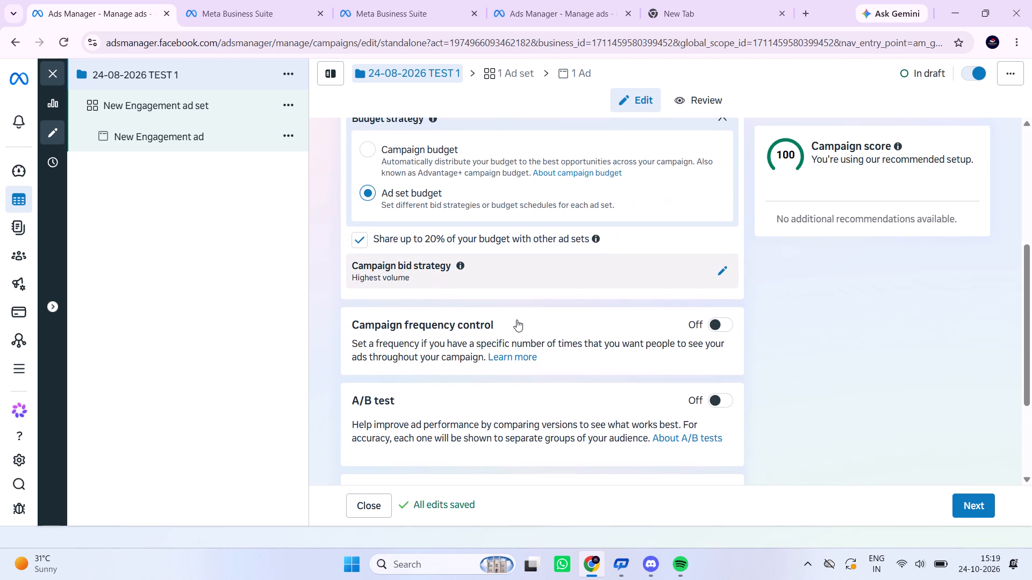
{"action": "scroll", "coordinate": [517, 320], "scroll_direction": "down", "scroll_amount": 1}
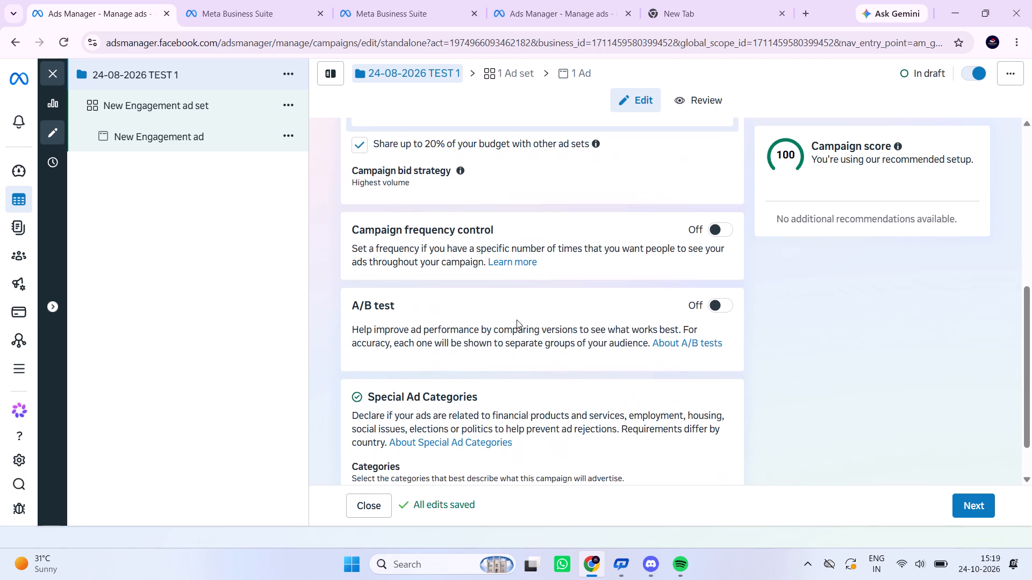
{"action": "scroll", "coordinate": [517, 320], "scroll_direction": "down", "scroll_amount": 3}
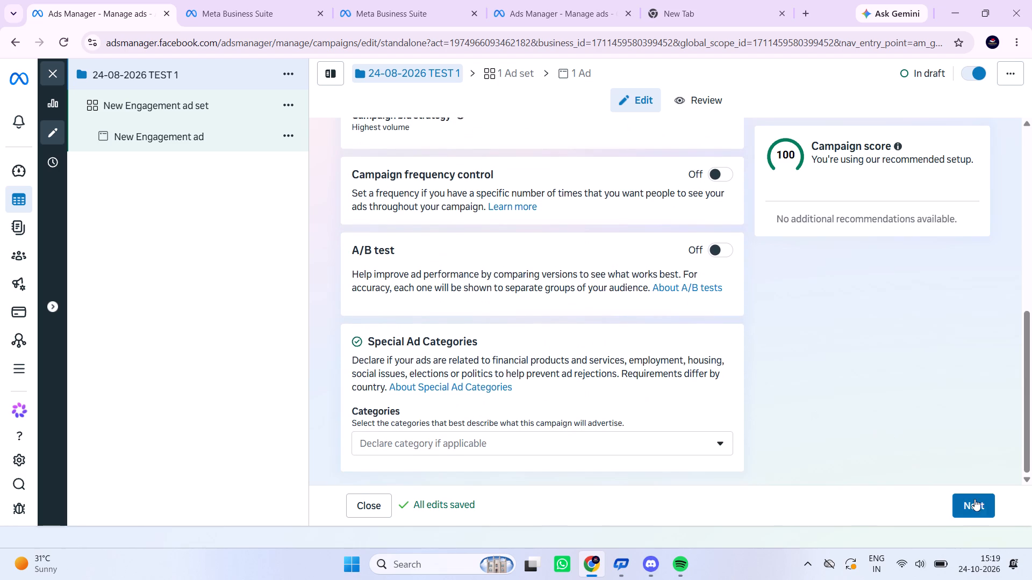
Proceed to the ad set and replace its name with the copied campaign name, 24-08-2026 TEST 1.
{"action": "left_click", "coordinate": [977, 502]}
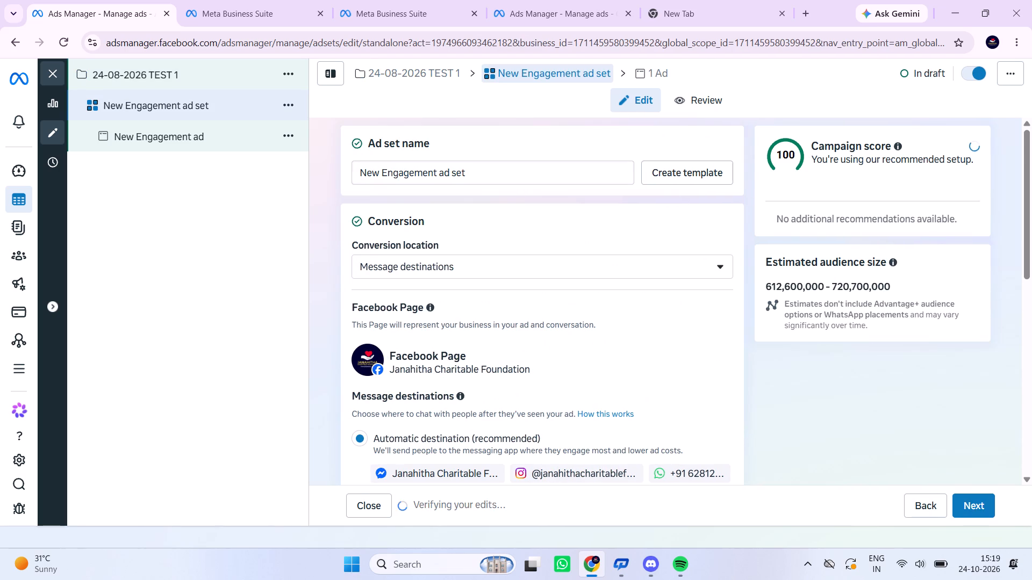
{"action": "left_click_drag", "start_coordinate": [505, 172], "coordinate": [0, 224]}
{"action": "key", "text": "BackSpace"}
{"action": "key", "text": "ctrl+v"}
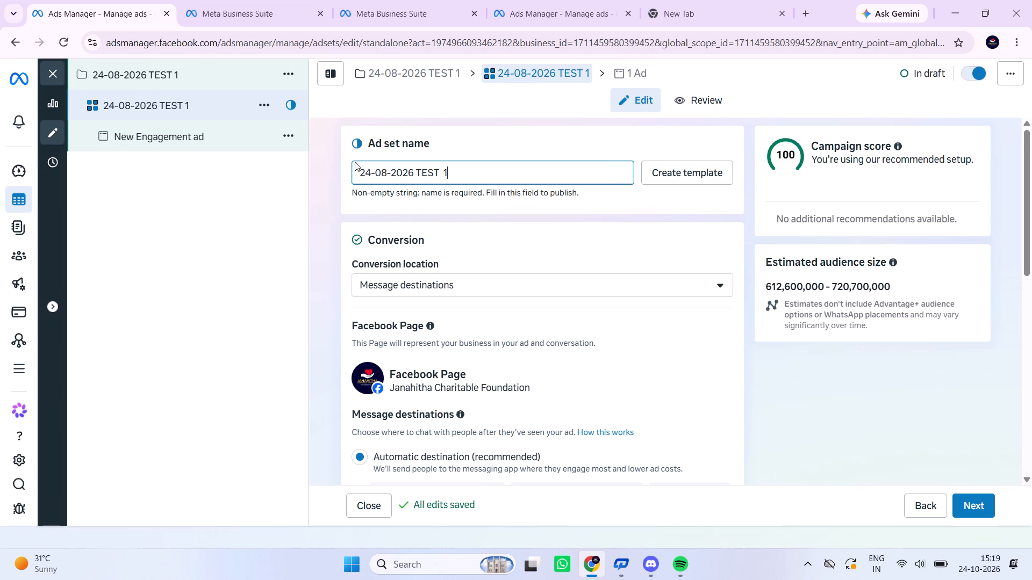
Look through the ad set's conversion location options and select Message destinations.
{"action": "left_click", "coordinate": [522, 286]}
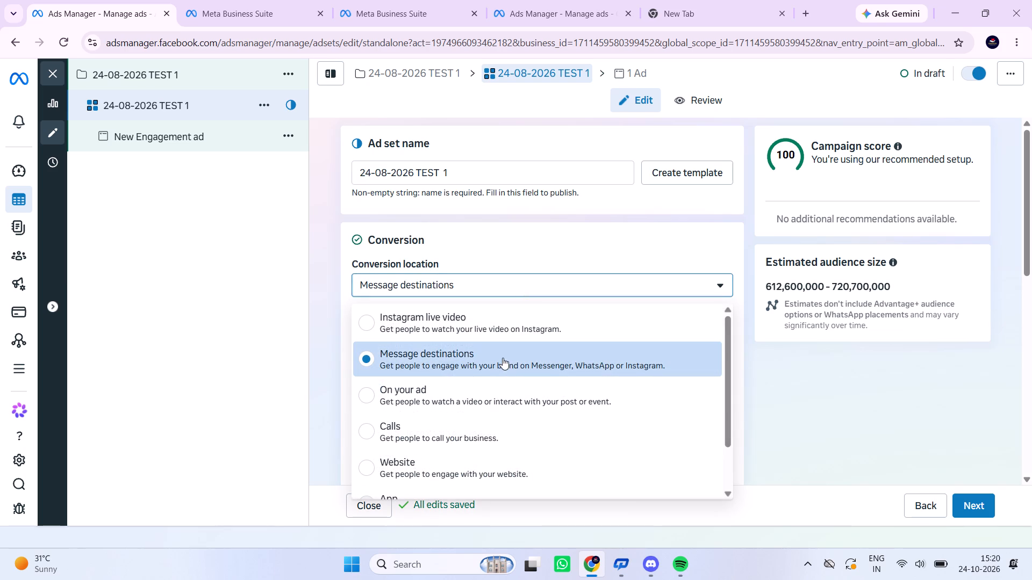
{"action": "scroll", "coordinate": [503, 358], "scroll_direction": "down", "scroll_amount": 1}
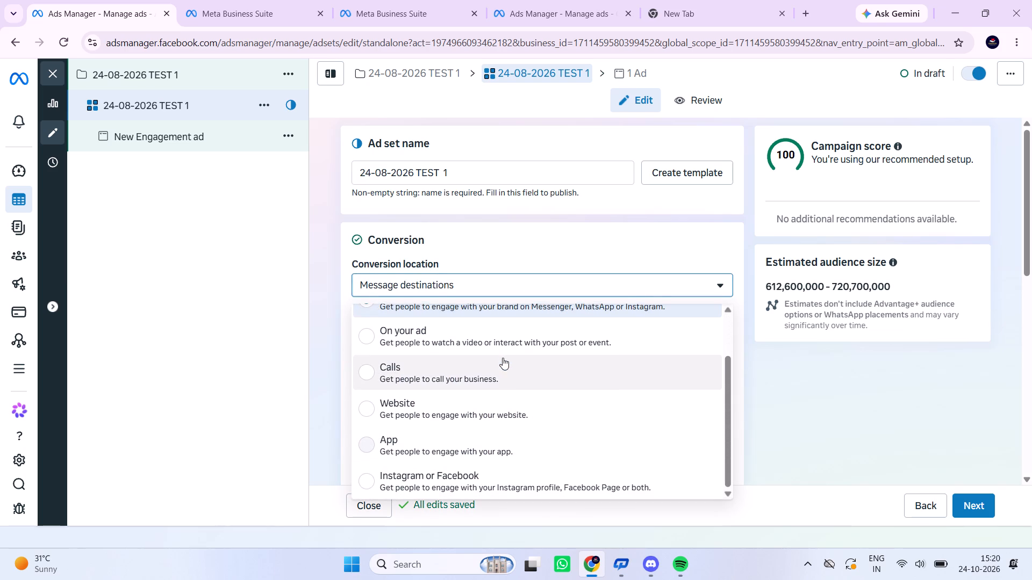
{"action": "scroll", "coordinate": [503, 358], "scroll_direction": "down", "scroll_amount": 1}
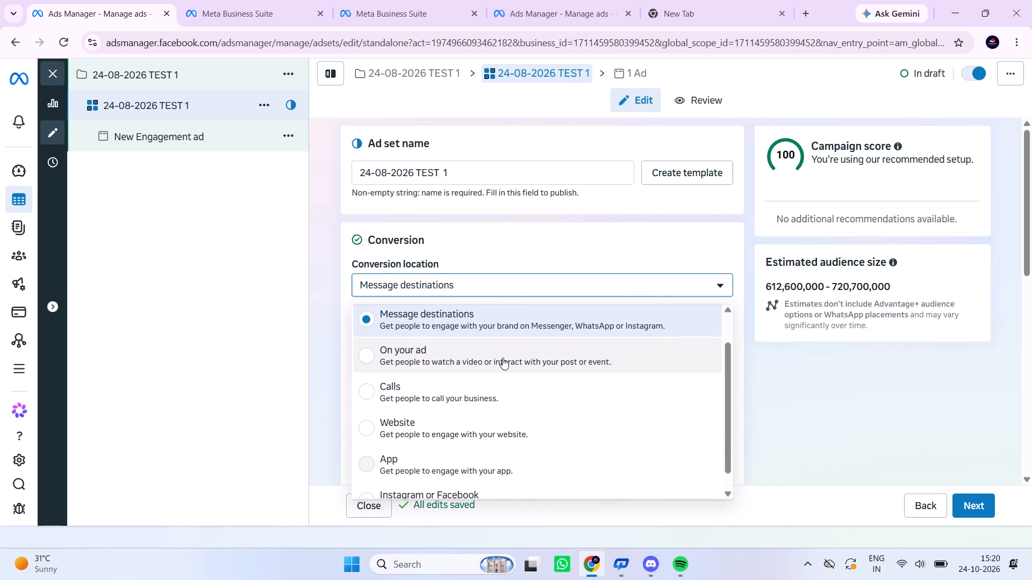
{"action": "scroll", "coordinate": [503, 358], "scroll_direction": "down", "scroll_amount": 1}
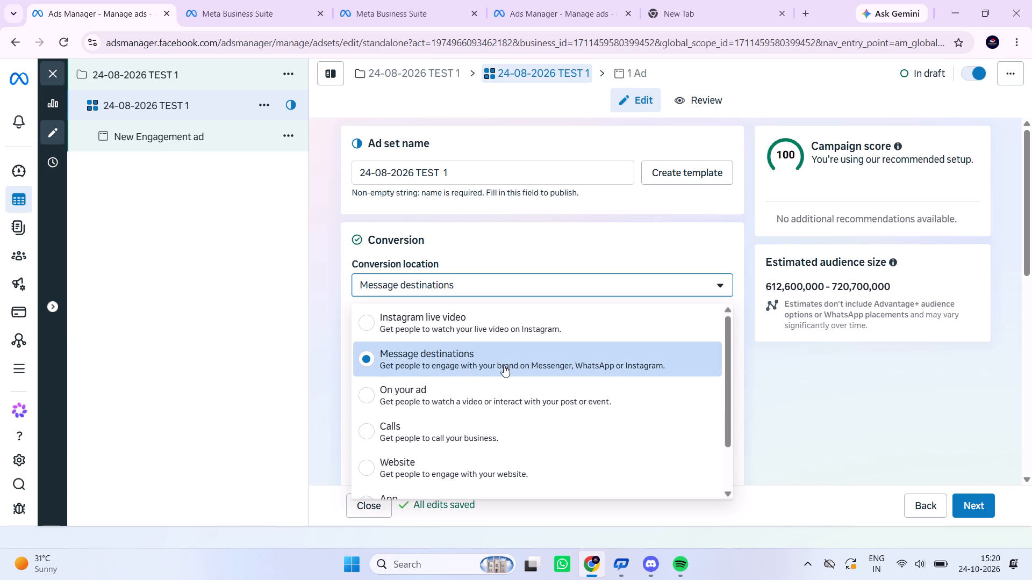
{"action": "left_click", "coordinate": [504, 365]}
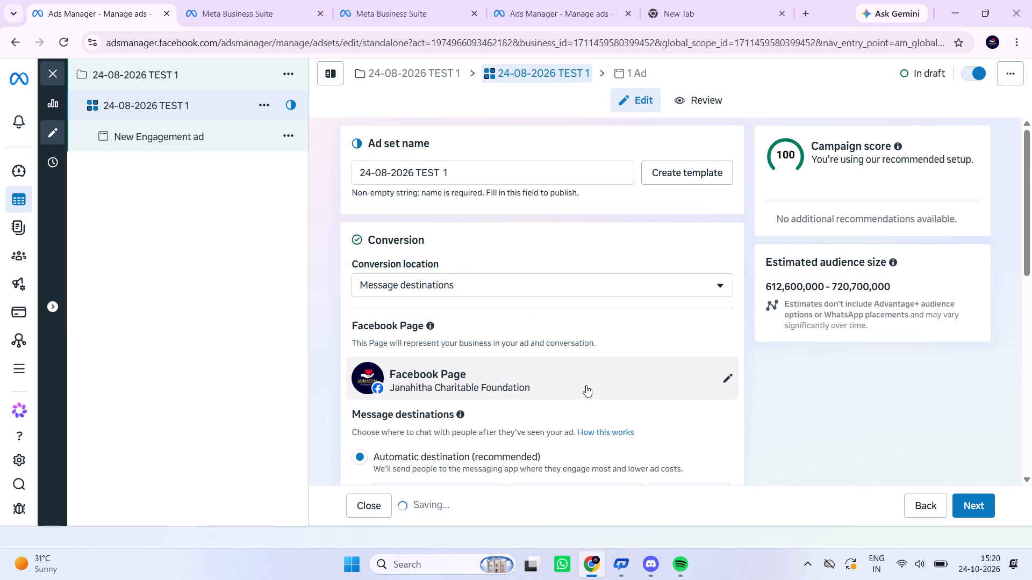
Switch the ad set's message destinations to Manual destination and exclude Messenger.
{"action": "scroll", "coordinate": [586, 385], "scroll_direction": "down", "scroll_amount": 3}
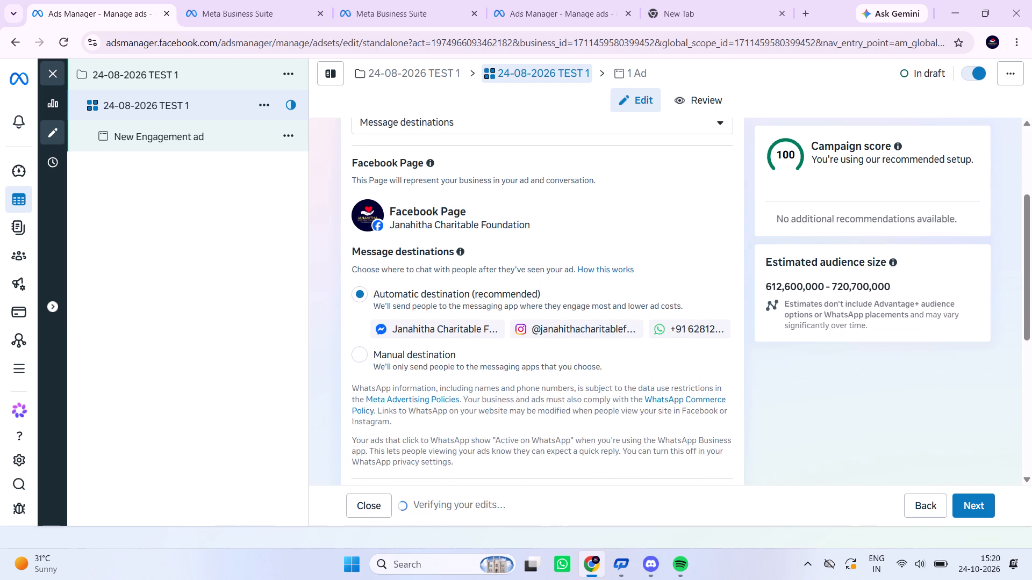
{"action": "left_click", "coordinate": [363, 356]}
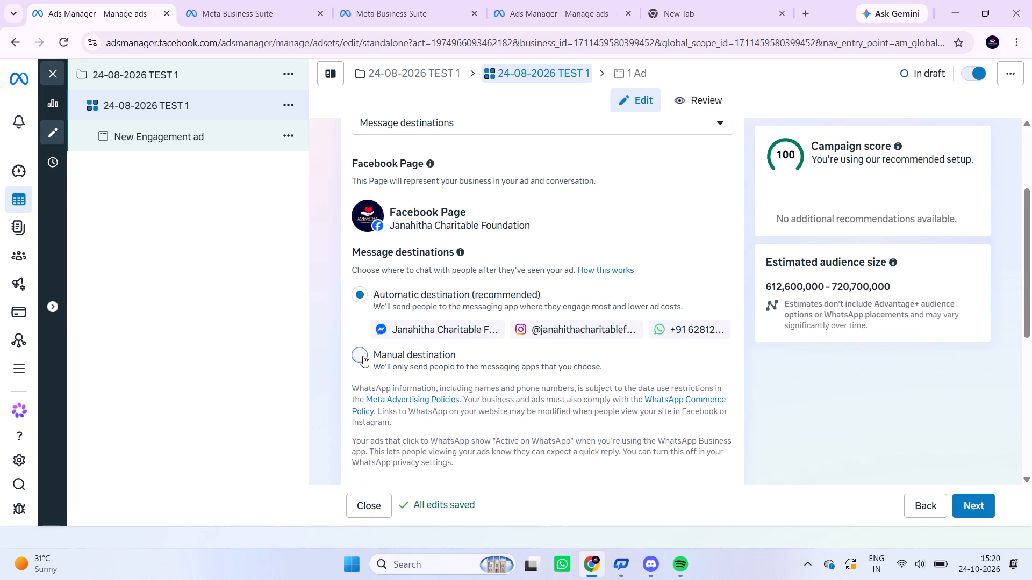
{"action": "left_click", "coordinate": [387, 379]}
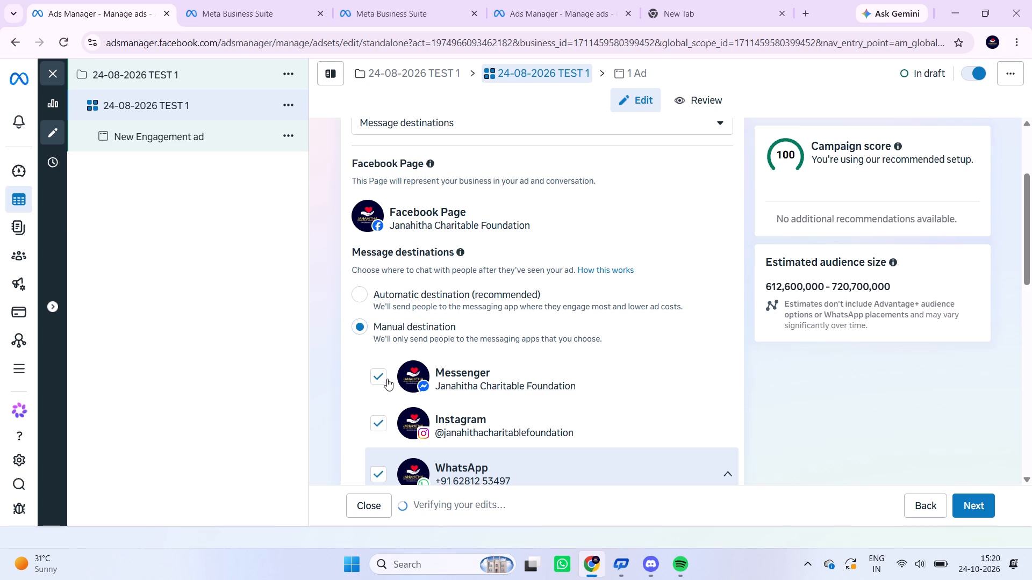
{"action": "scroll", "coordinate": [546, 374], "scroll_direction": "down", "scroll_amount": 4}
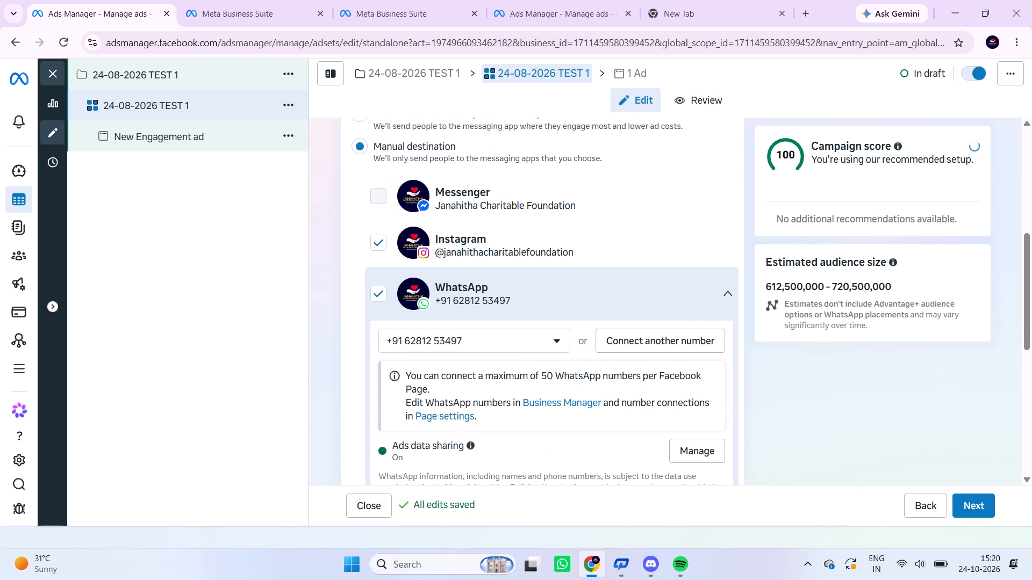
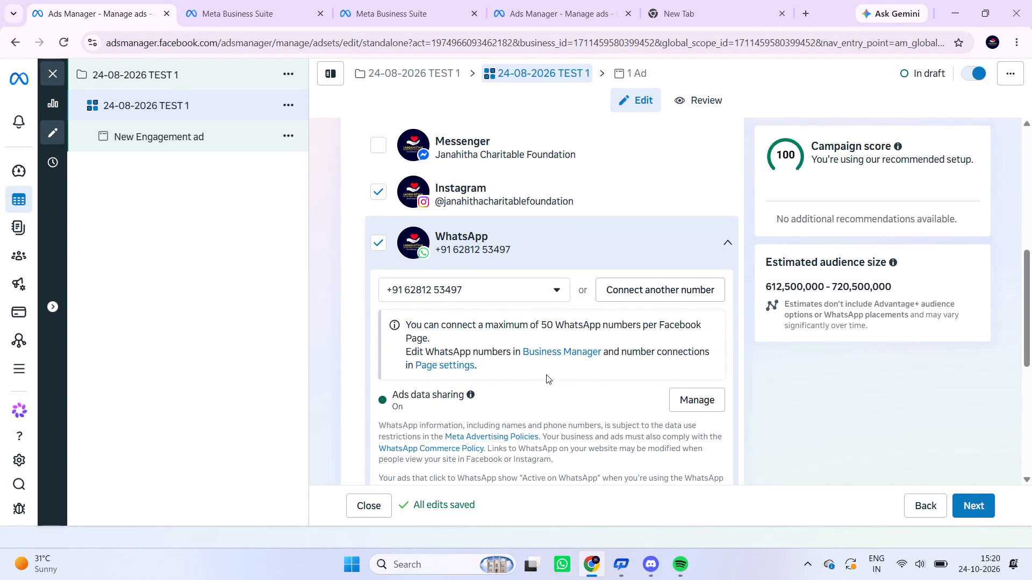
Set the ad set's daily budget to ₹1,000.
{"action": "scroll", "coordinate": [546, 374], "scroll_direction": "down", "scroll_amount": 1}
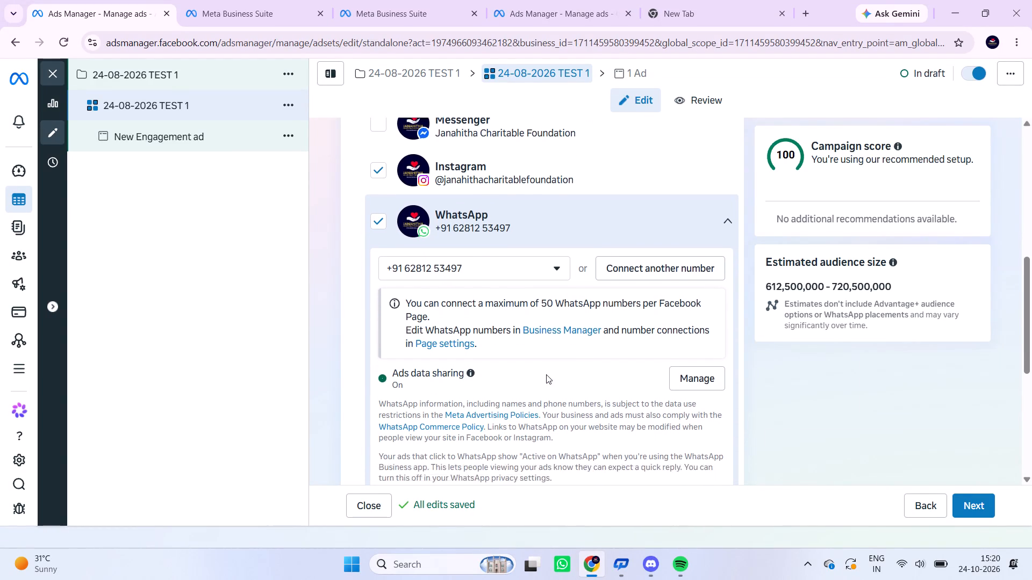
{"action": "scroll", "coordinate": [546, 374], "scroll_direction": "down", "scroll_amount": 4}
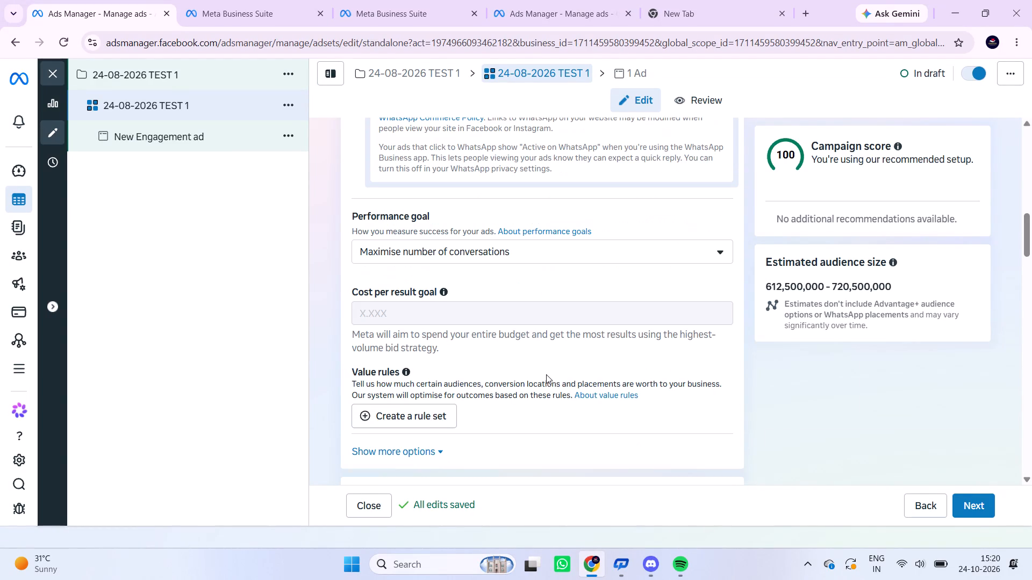
{"action": "scroll", "coordinate": [584, 395], "scroll_direction": "down", "scroll_amount": 4}
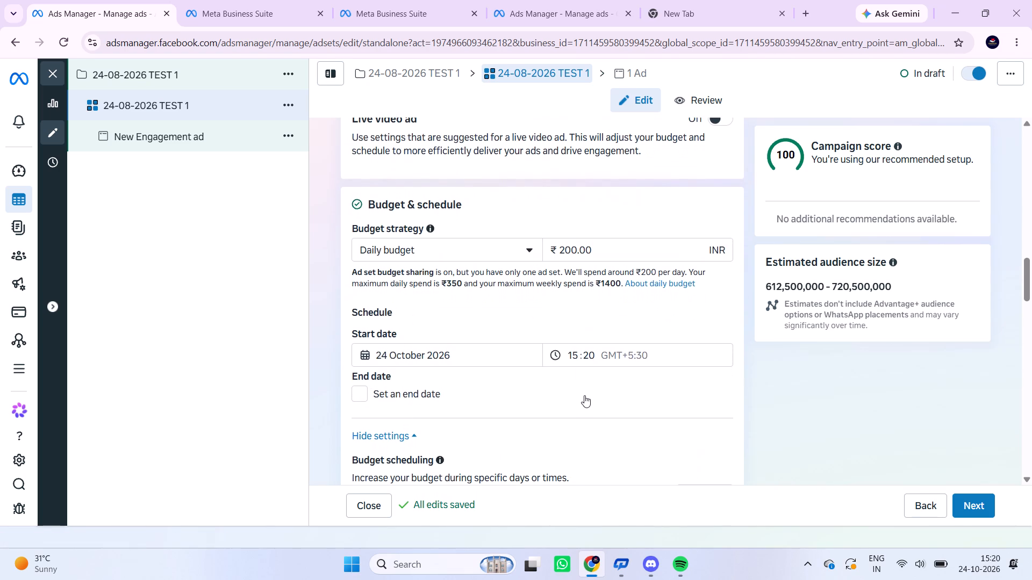
{"action": "scroll", "coordinate": [584, 395], "scroll_direction": "up", "scroll_amount": 1}
{"action": "left_click_drag", "start_coordinate": [604, 267], "coordinate": [476, 274]}
{"action": "key", "text": "BackSpace"}
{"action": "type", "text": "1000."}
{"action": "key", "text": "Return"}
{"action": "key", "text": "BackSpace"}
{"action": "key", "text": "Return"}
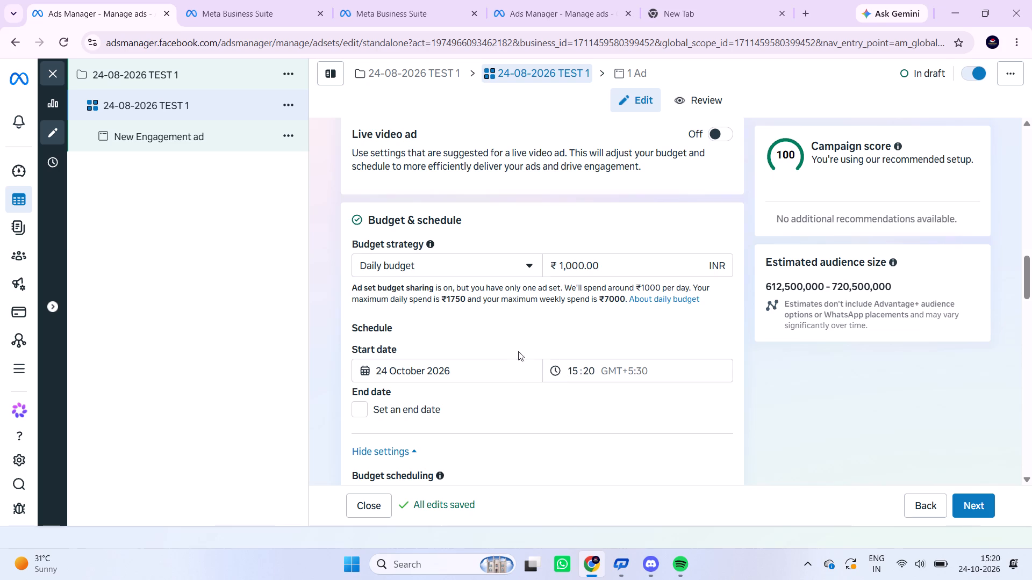
Enable an end date for the ad set's schedule and open its date calendar.
{"action": "left_click", "coordinate": [360, 405]}
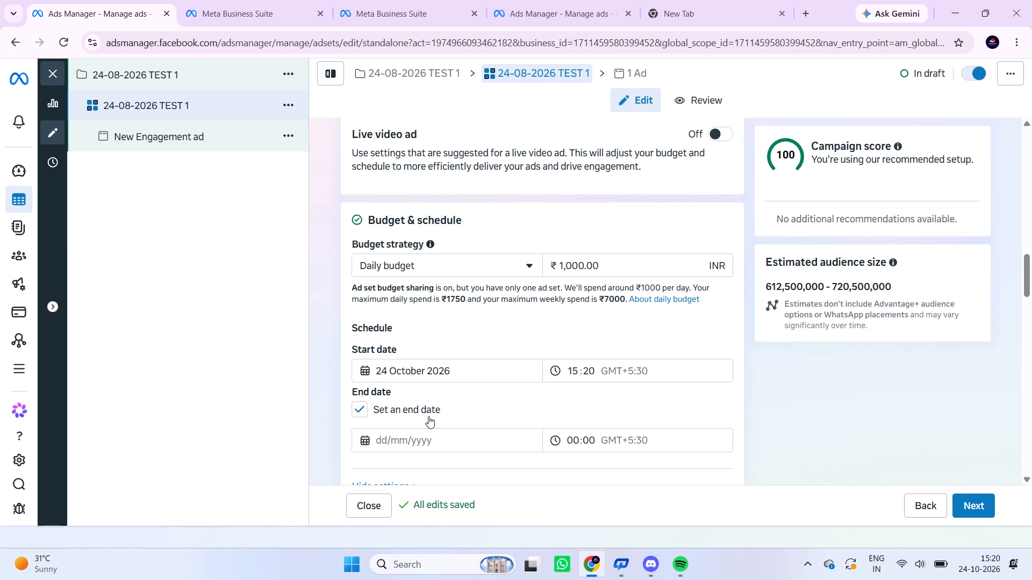
{"action": "left_click", "coordinate": [395, 440]}
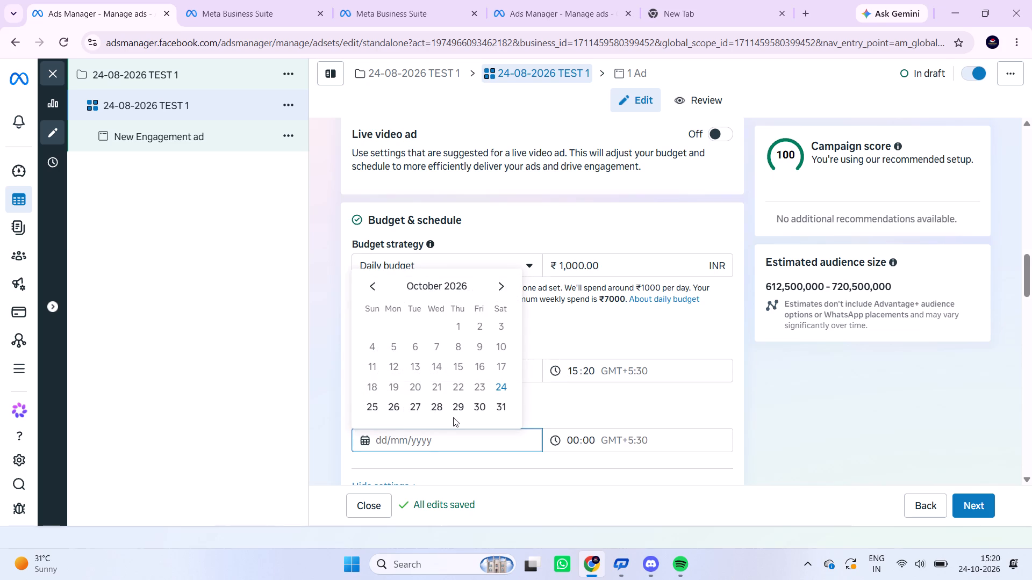
Set the ad set's schedule to end on 26 October 2026 at 01:00.
{"action": "left_click", "coordinate": [395, 410]}
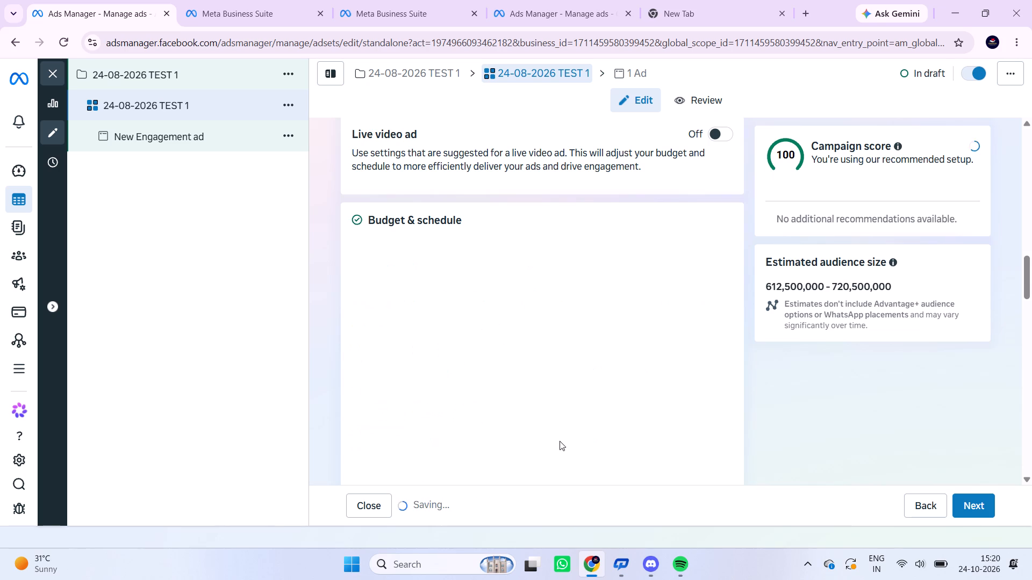
{"action": "left_click", "coordinate": [579, 441]}
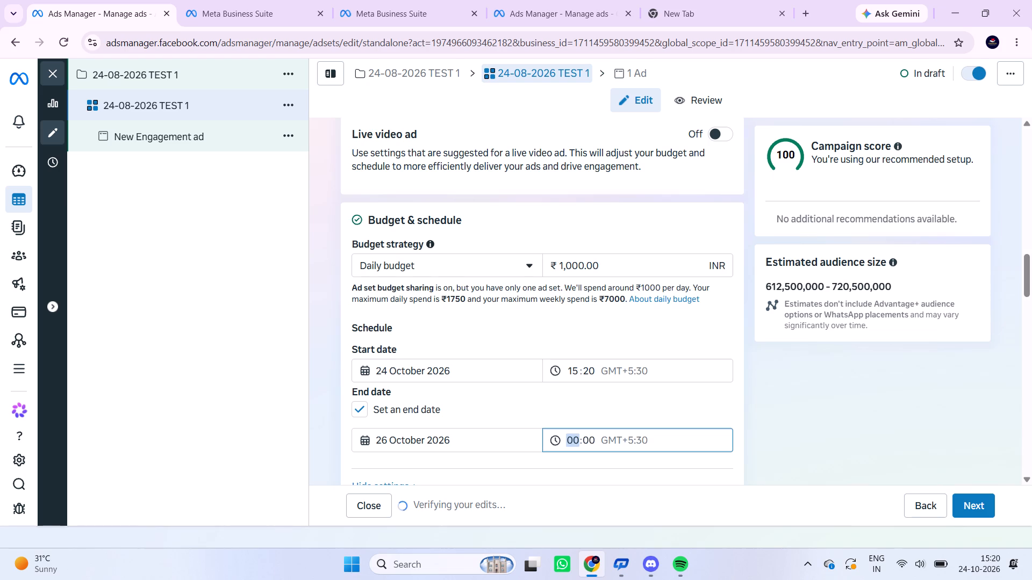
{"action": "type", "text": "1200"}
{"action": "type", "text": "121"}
{"action": "scroll", "coordinate": [565, 458], "scroll_direction": "down", "scroll_amount": 2}
{"action": "left_click", "coordinate": [570, 408]}
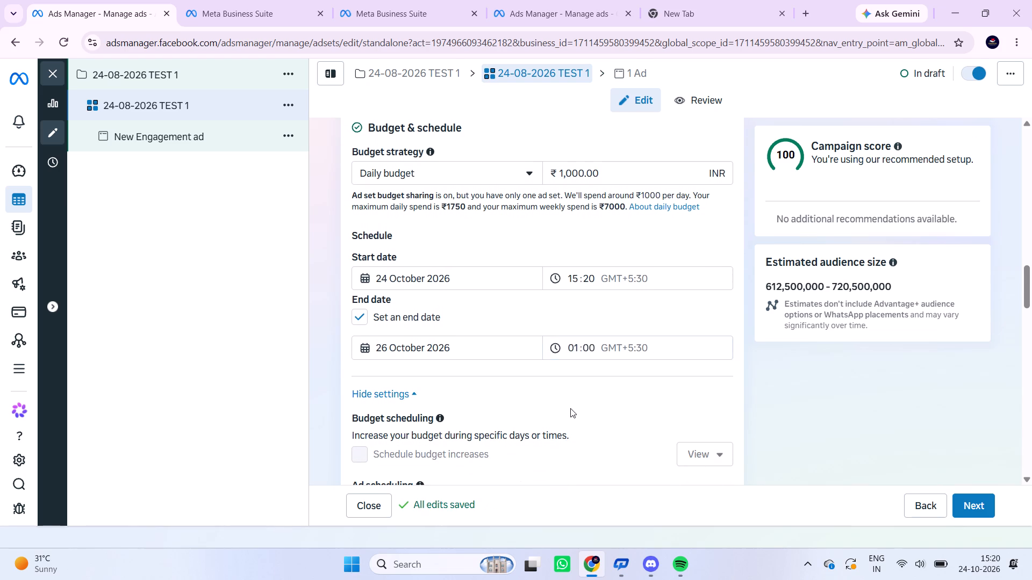
Review the ad set's messaging destinations, ads data sharing, performance goal, value rules and live video ad settings.
{"action": "scroll", "coordinate": [570, 408], "scroll_direction": "up", "scroll_amount": 2}
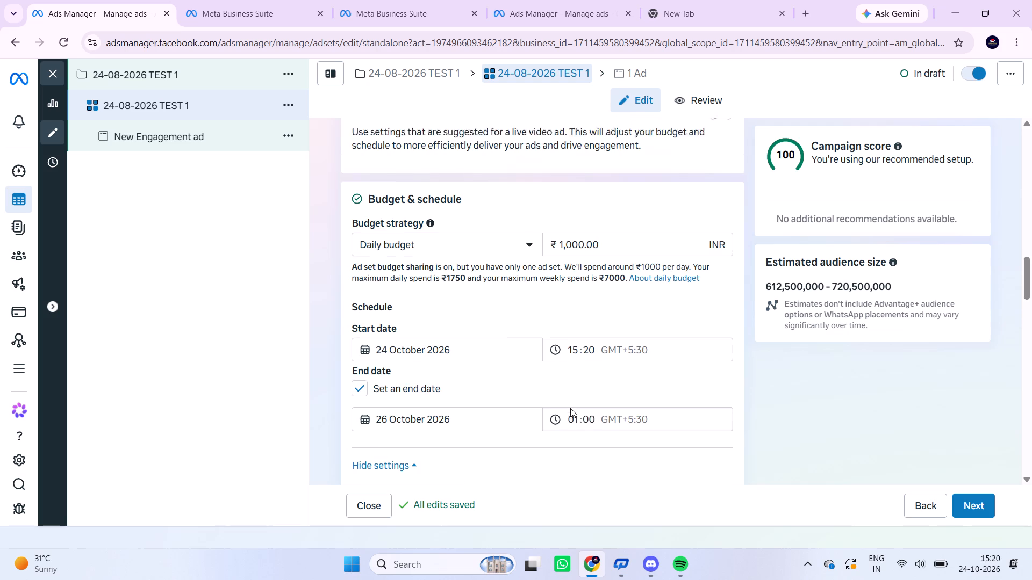
{"action": "scroll", "coordinate": [570, 408], "scroll_direction": "up", "scroll_amount": 3}
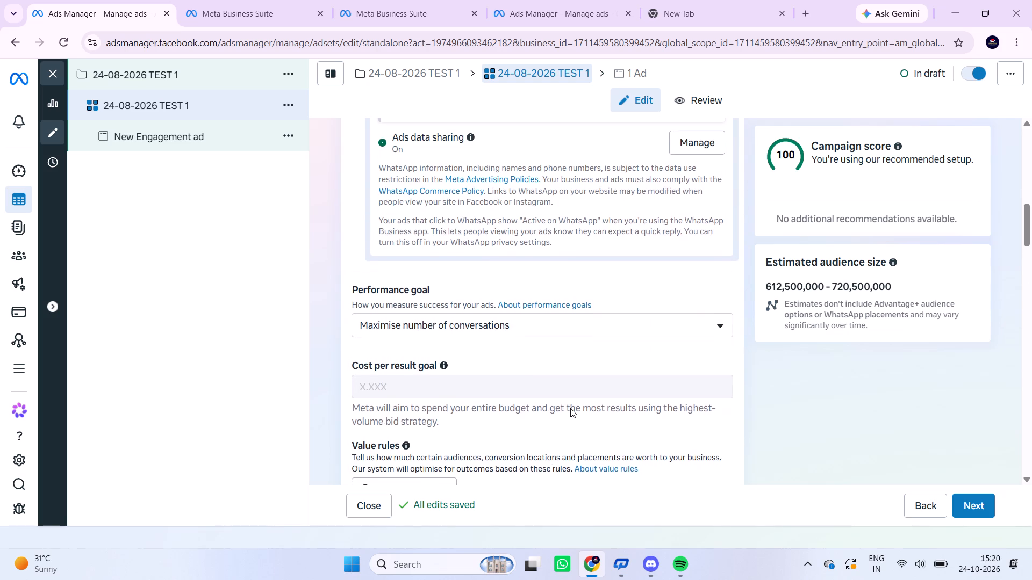
{"action": "scroll", "coordinate": [570, 408], "scroll_direction": "up", "scroll_amount": 2}
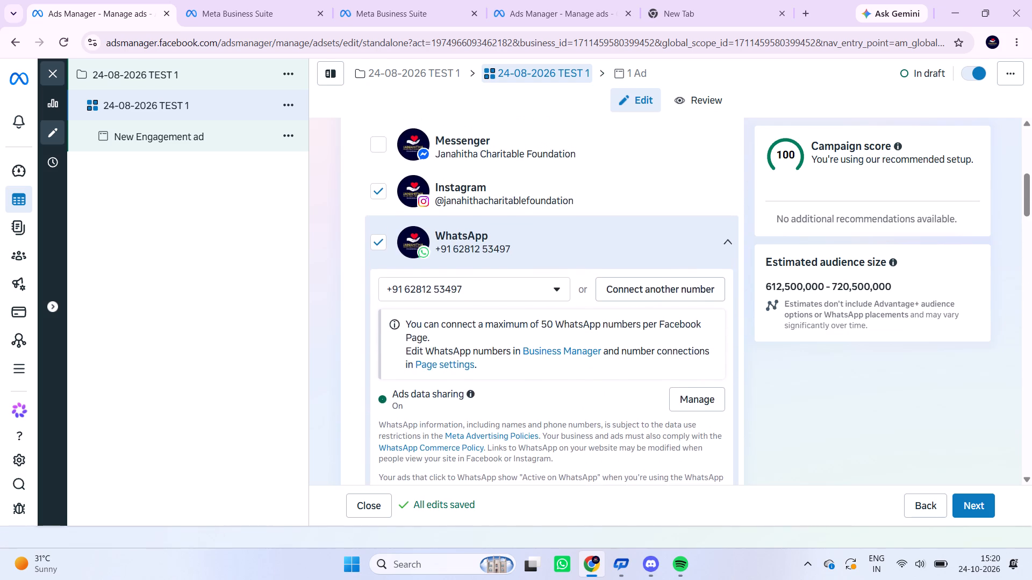
{"action": "scroll", "coordinate": [570, 408], "scroll_direction": "up", "scroll_amount": 1}
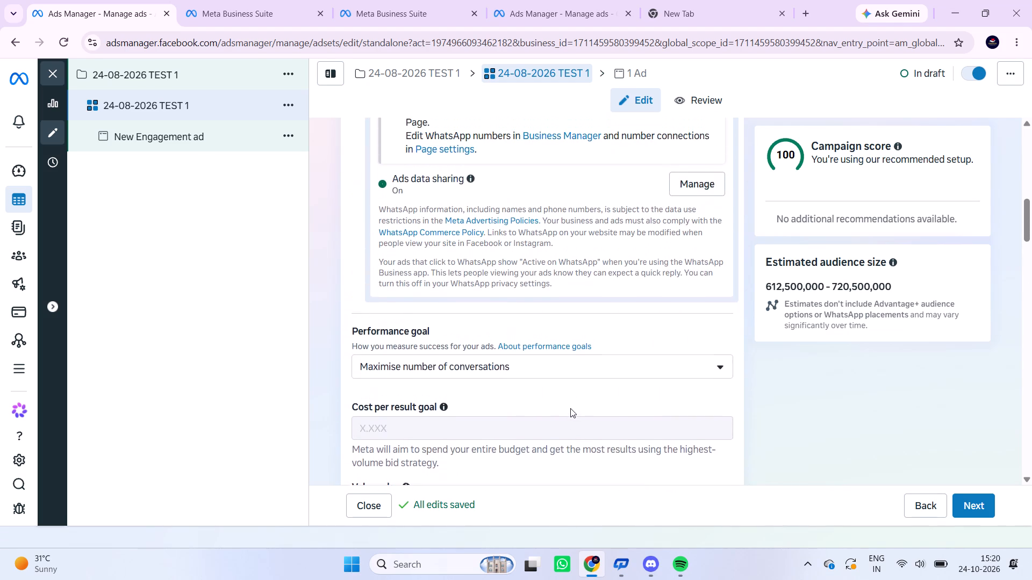
{"action": "scroll", "coordinate": [570, 408], "scroll_direction": "up", "scroll_amount": 2}
{"action": "scroll", "coordinate": [570, 408], "scroll_direction": "down", "scroll_amount": 7}
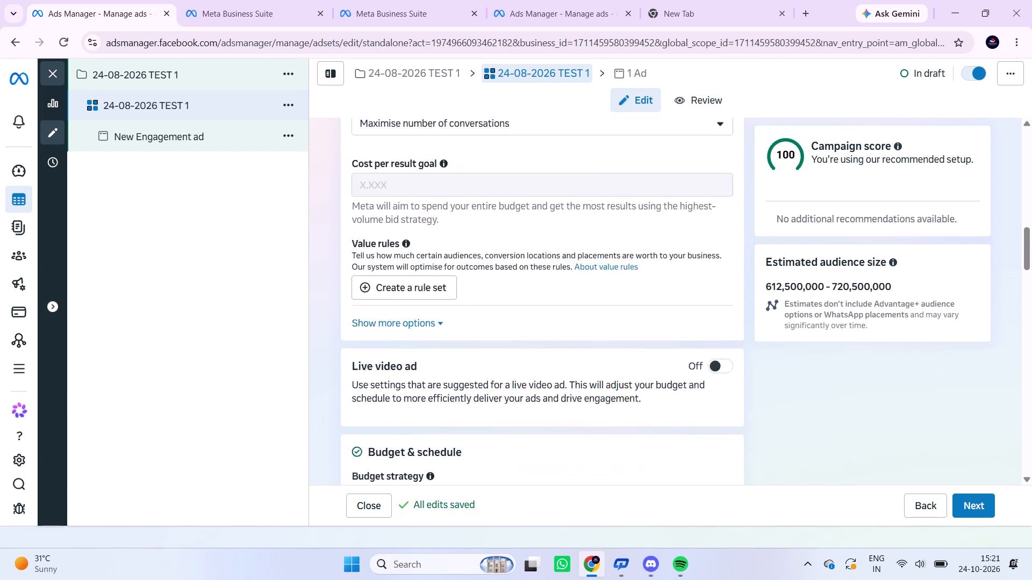
{"action": "scroll", "coordinate": [570, 408], "scroll_direction": "down", "scroll_amount": 1}
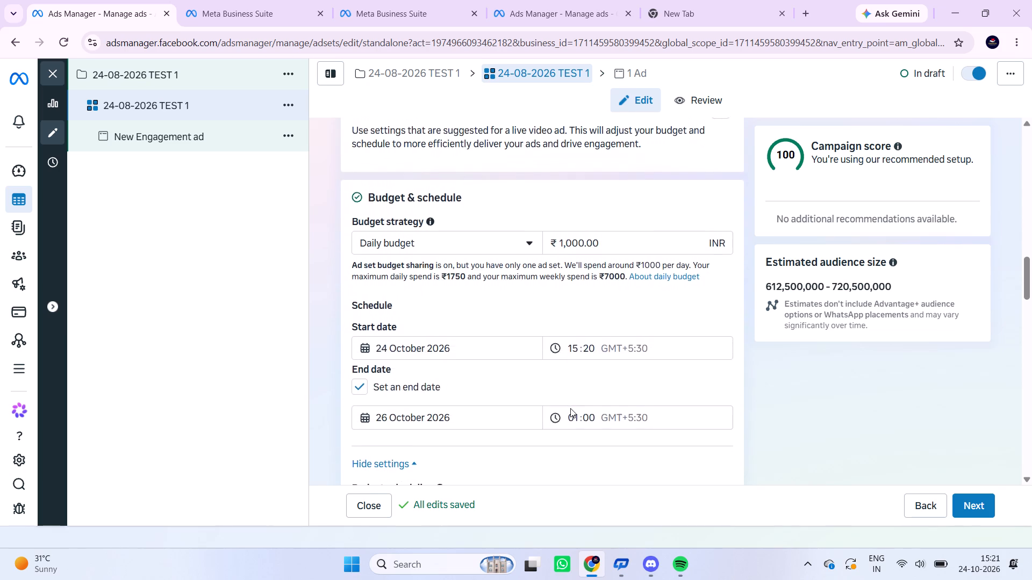
{"action": "scroll", "coordinate": [570, 408], "scroll_direction": "up", "scroll_amount": 2}
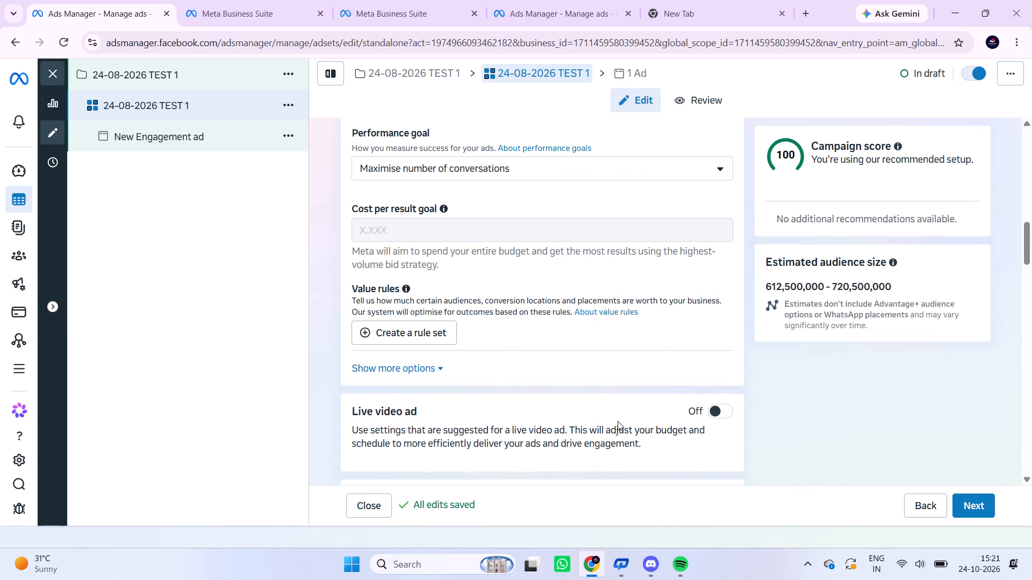
{"action": "scroll", "coordinate": [536, 383], "scroll_direction": "down", "scroll_amount": 1}
{"action": "scroll", "coordinate": [536, 383], "scroll_direction": "up", "scroll_amount": 1}
{"action": "scroll", "coordinate": [536, 383], "scroll_direction": "down", "scroll_amount": 1}
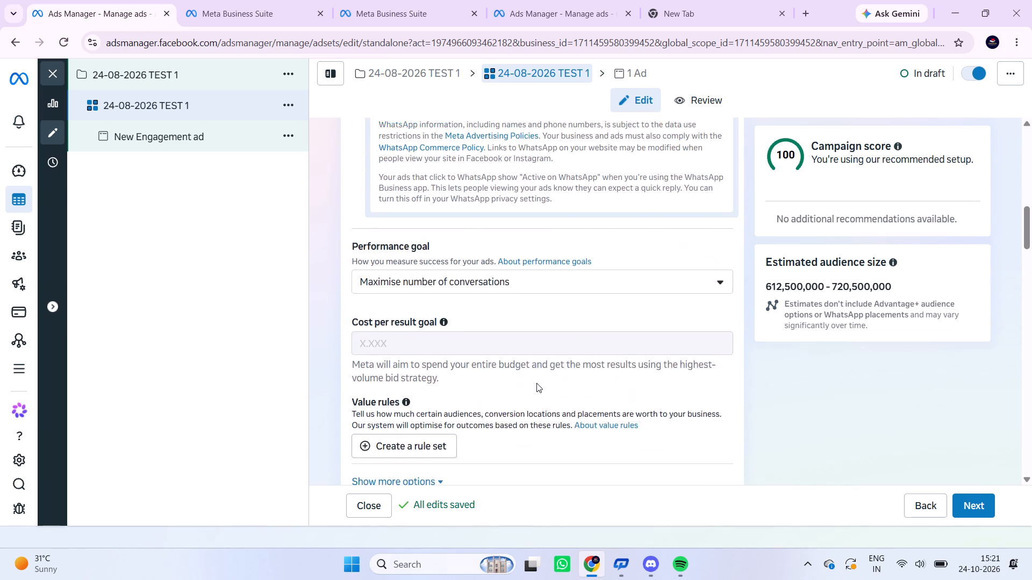
Examine the ad set's budget scheduling, ad scheduling and audience controls, including locations, minimum age and languages.
{"action": "scroll", "coordinate": [536, 383], "scroll_direction": "down", "scroll_amount": 3}
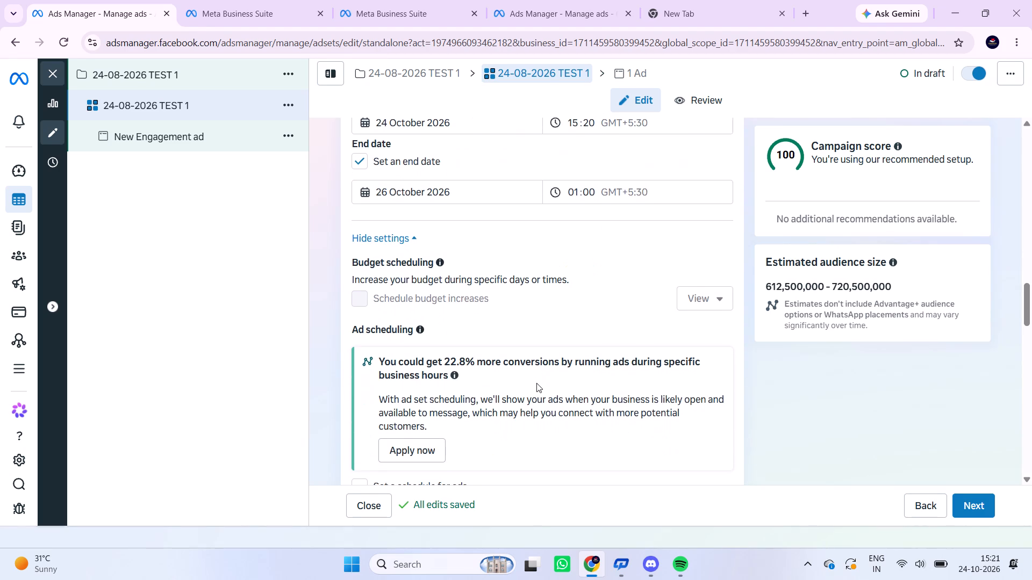
{"action": "scroll", "coordinate": [536, 383], "scroll_direction": "down", "scroll_amount": 4}
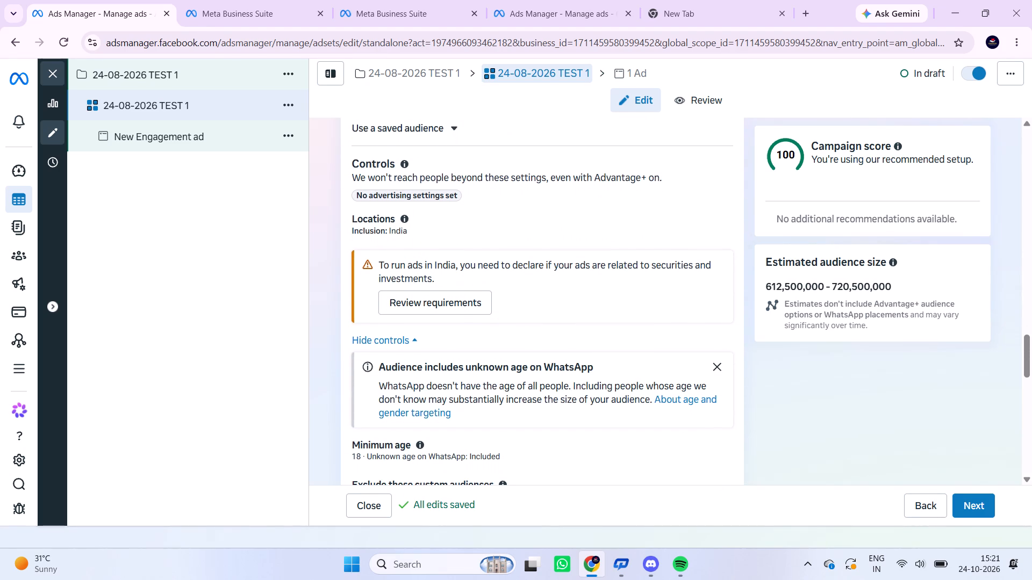
{"action": "scroll", "coordinate": [536, 383], "scroll_direction": "down", "scroll_amount": 1}
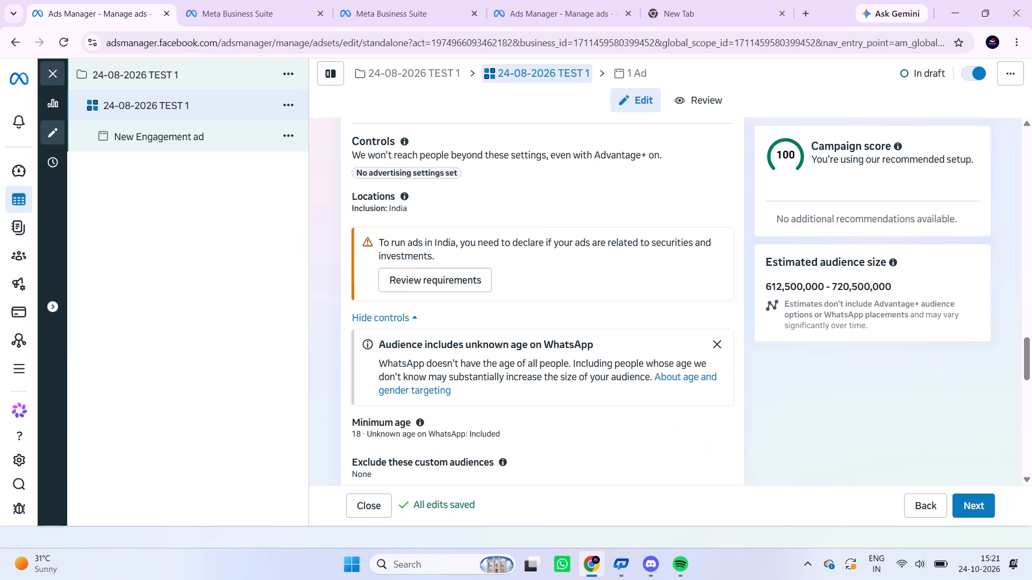
{"action": "scroll", "coordinate": [536, 383], "scroll_direction": "down", "scroll_amount": 2}
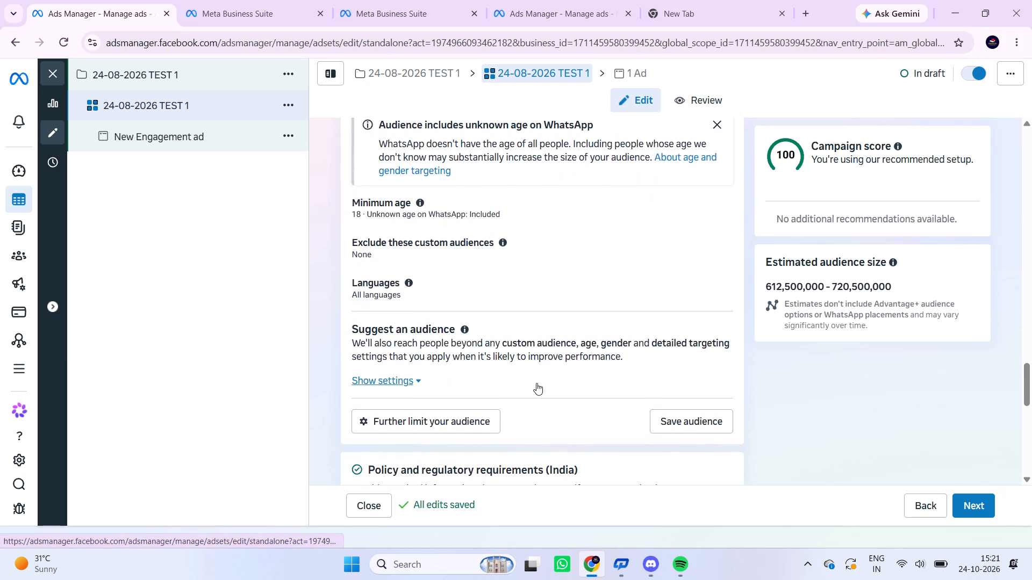
Expand the Suggest an audience settings of the ad set.
{"action": "scroll", "coordinate": [536, 383], "scroll_direction": "down", "scroll_amount": 1}
{"action": "left_click", "coordinate": [408, 331]}
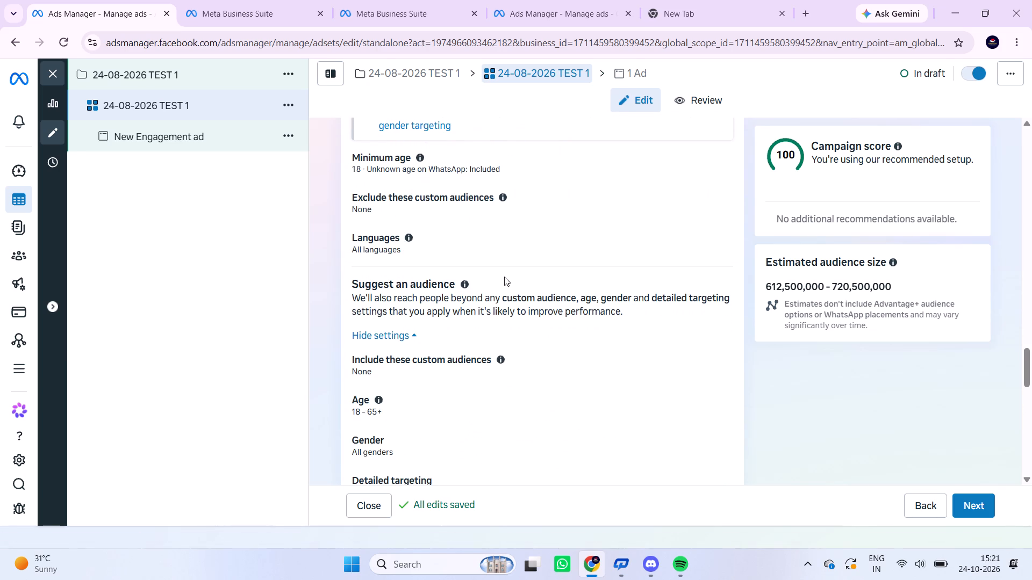
{"action": "scroll", "coordinate": [432, 381], "scroll_direction": "down", "scroll_amount": 1}
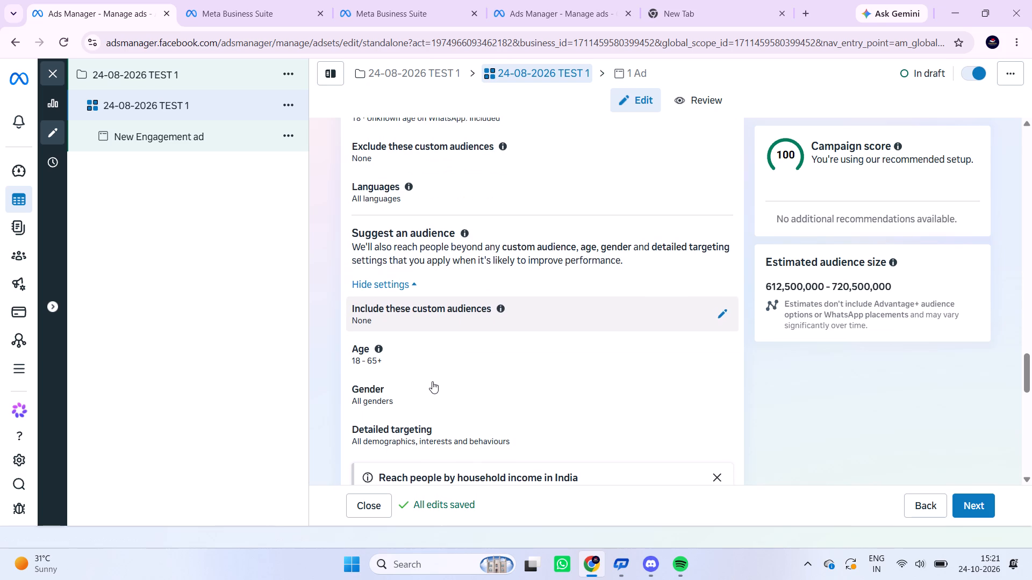
{"action": "scroll", "coordinate": [432, 381], "scroll_direction": "down", "scroll_amount": 1}
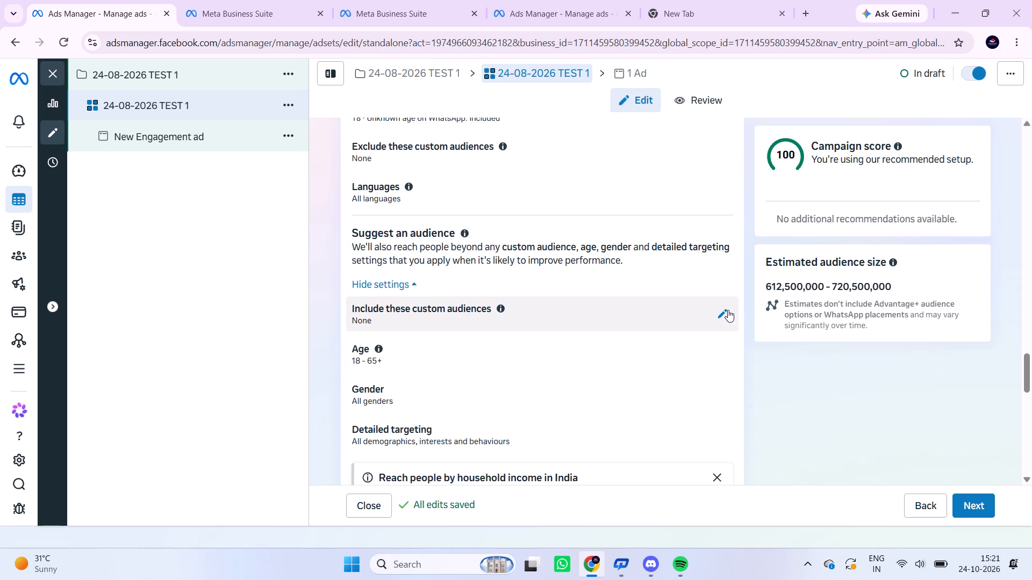
Check the option for including custom audiences and look over the surrounding audience settings.
{"action": "left_click", "coordinate": [728, 310]}
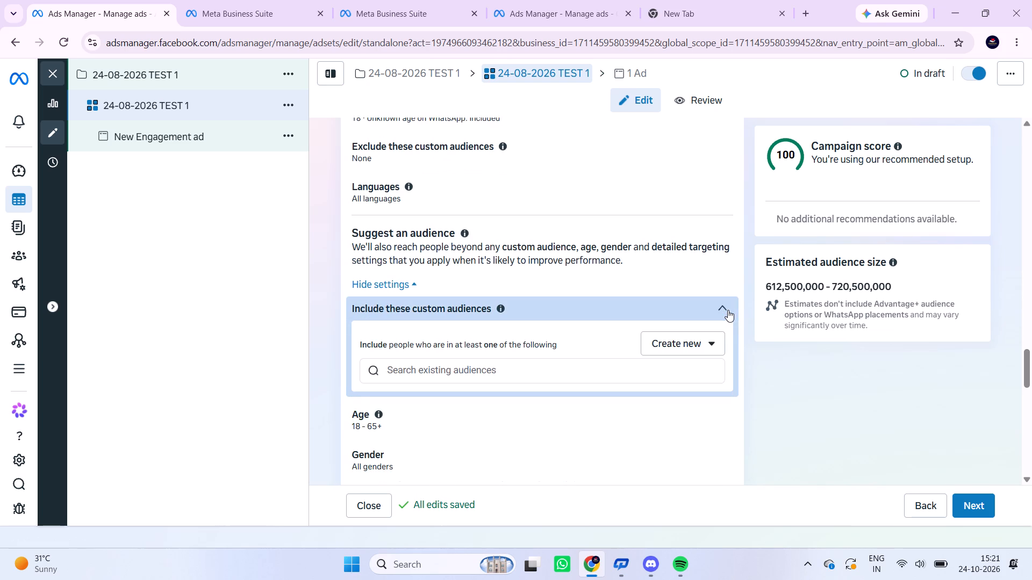
{"action": "left_click", "coordinate": [728, 310]}
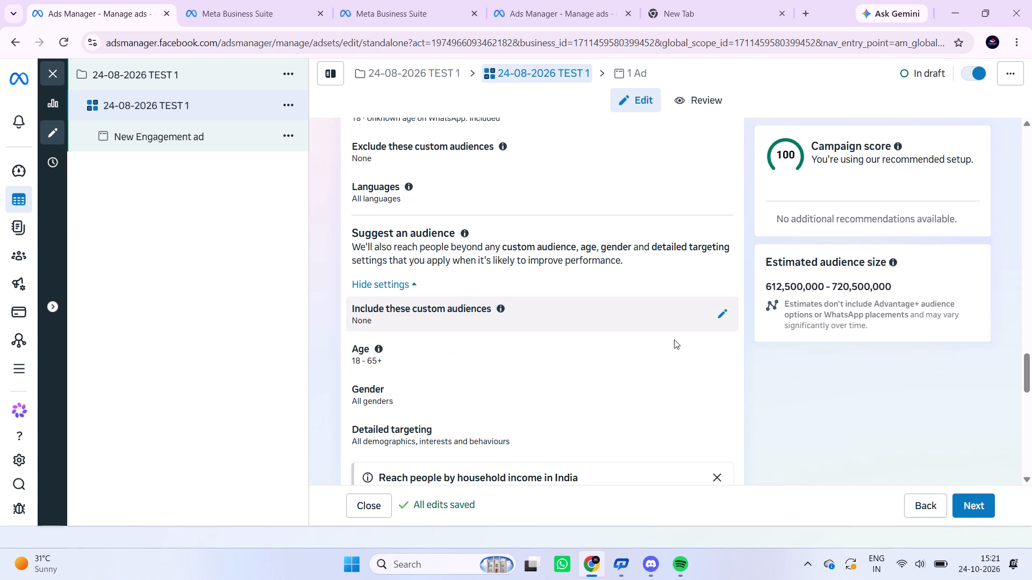
{"action": "scroll", "coordinate": [626, 390], "scroll_direction": "down", "scroll_amount": 1}
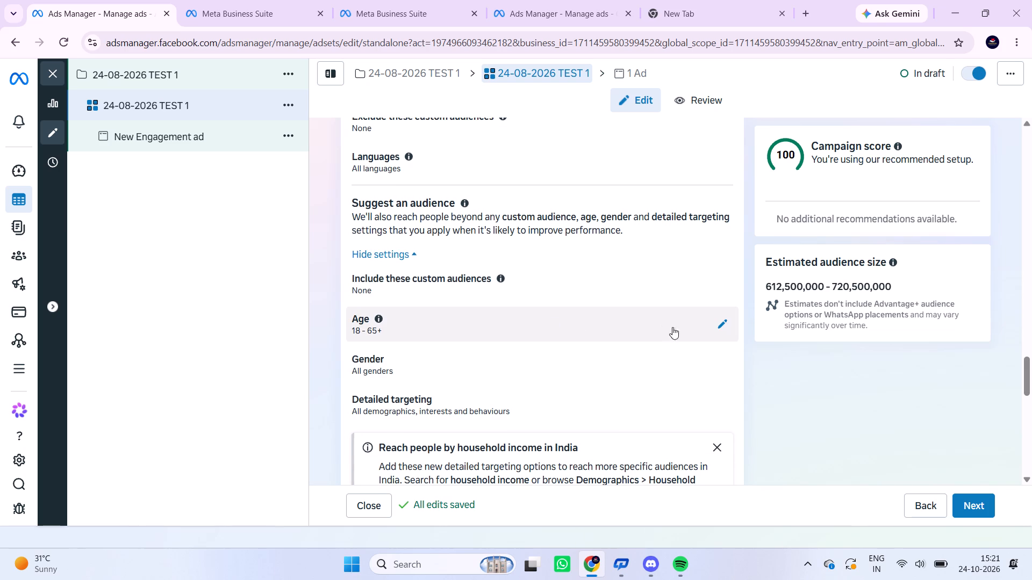
{"action": "scroll", "coordinate": [646, 317], "scroll_direction": "up", "scroll_amount": 2}
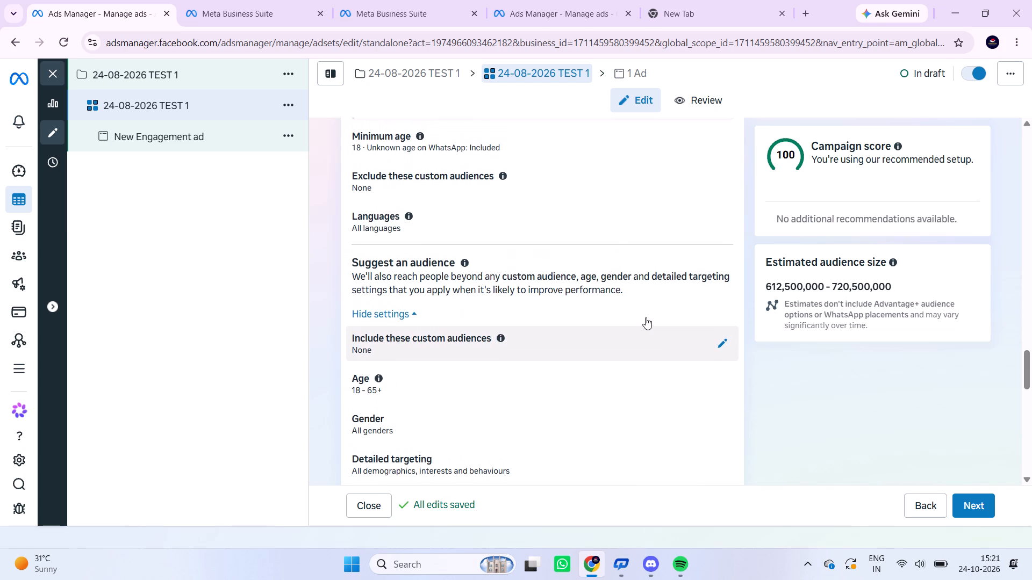
{"action": "scroll", "coordinate": [646, 317], "scroll_direction": "up", "scroll_amount": 2}
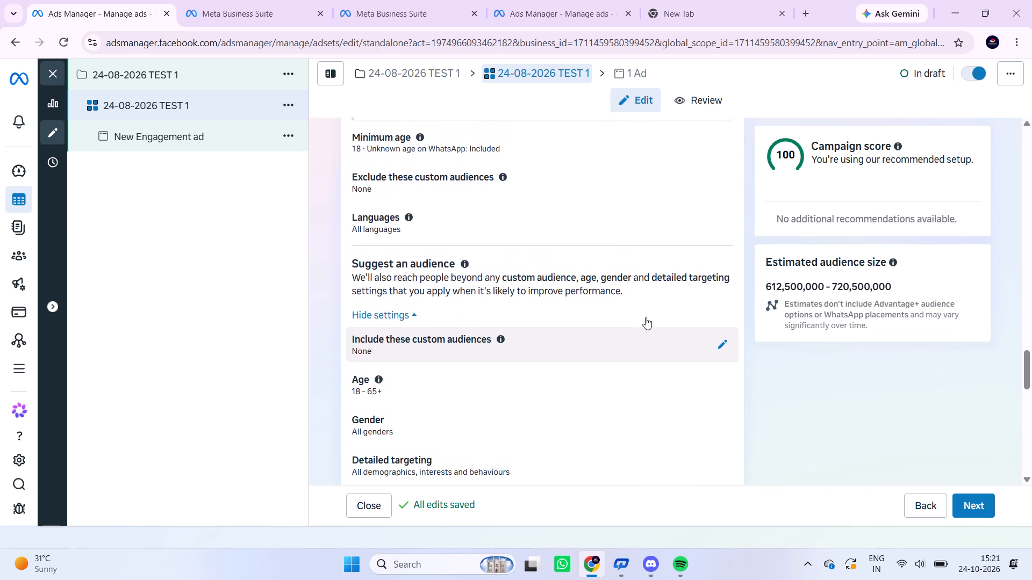
{"action": "scroll", "coordinate": [646, 317], "scroll_direction": "up", "scroll_amount": 1}
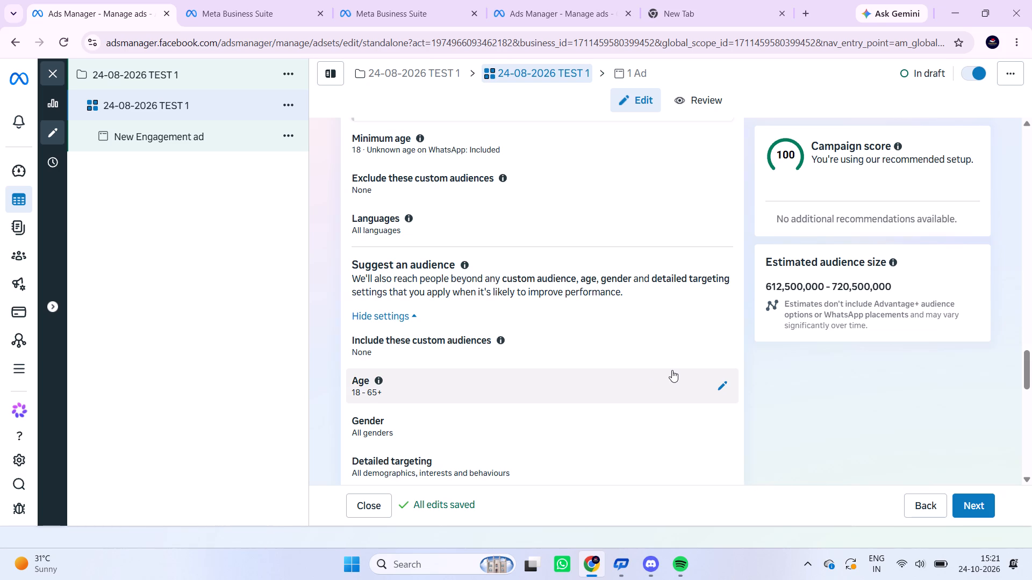
Set the suggested audience's maximum age to 35.
{"action": "left_click", "coordinate": [723, 386]}
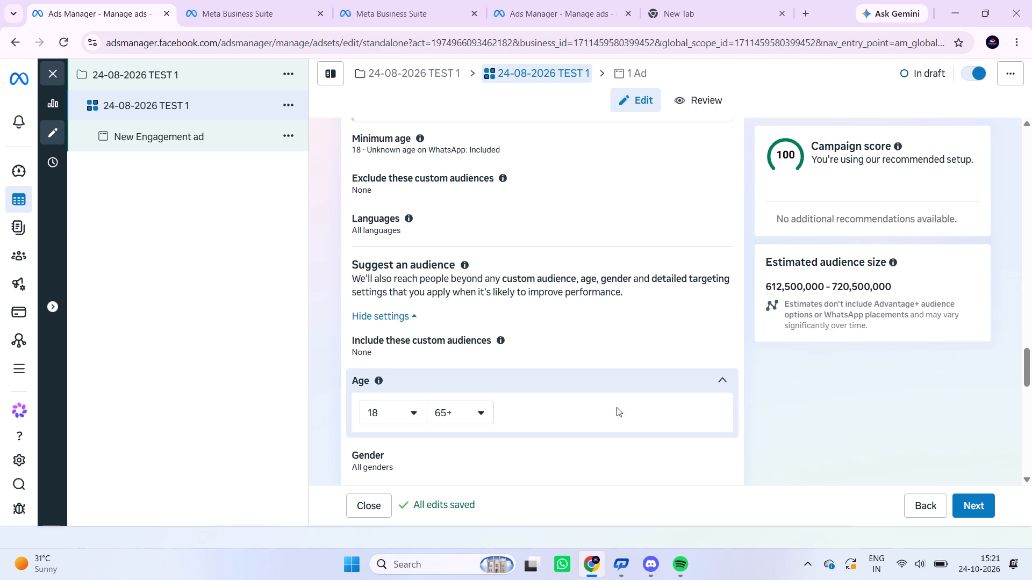
{"action": "left_click", "coordinate": [480, 408]}
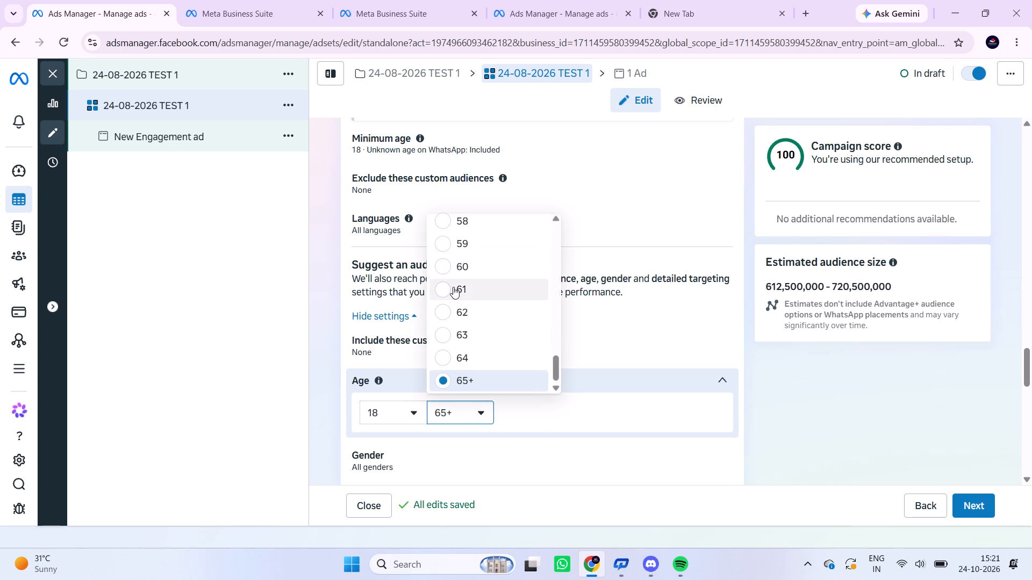
{"action": "scroll", "coordinate": [453, 287], "scroll_direction": "up", "scroll_amount": 6}
{"action": "scroll", "coordinate": [453, 287], "scroll_direction": "down", "scroll_amount": 1}
{"action": "left_click", "coordinate": [442, 316]}
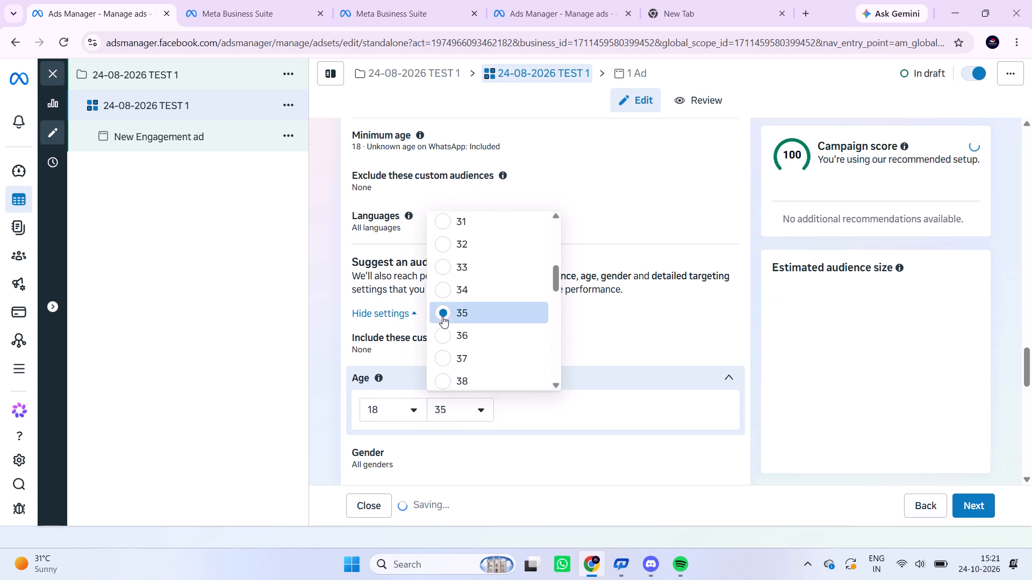
Search detailed targeting for birthday and include the Birthday (event) interest.
{"action": "scroll", "coordinate": [482, 454], "scroll_direction": "down", "scroll_amount": 2}
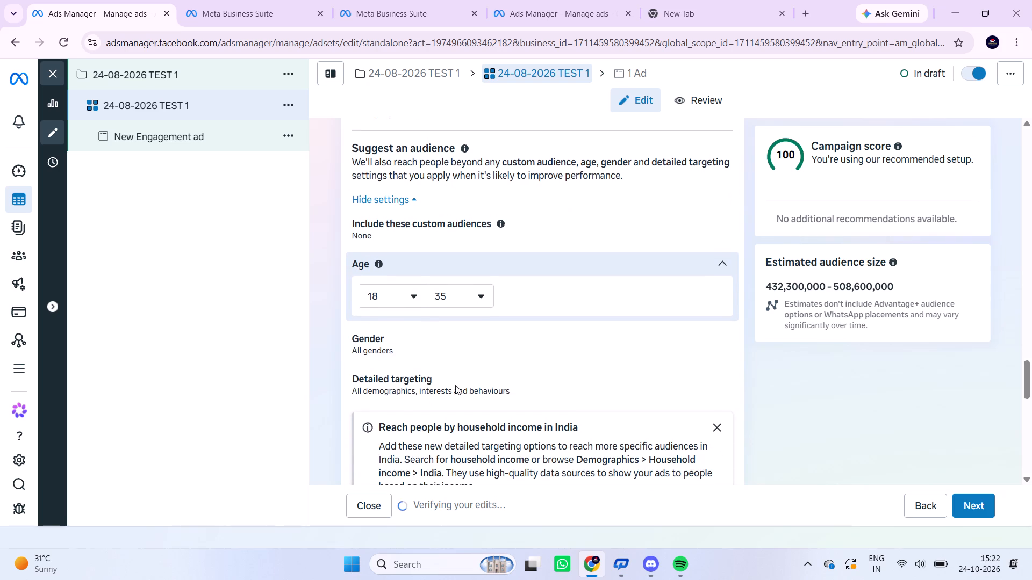
{"action": "left_click", "coordinate": [471, 395]}
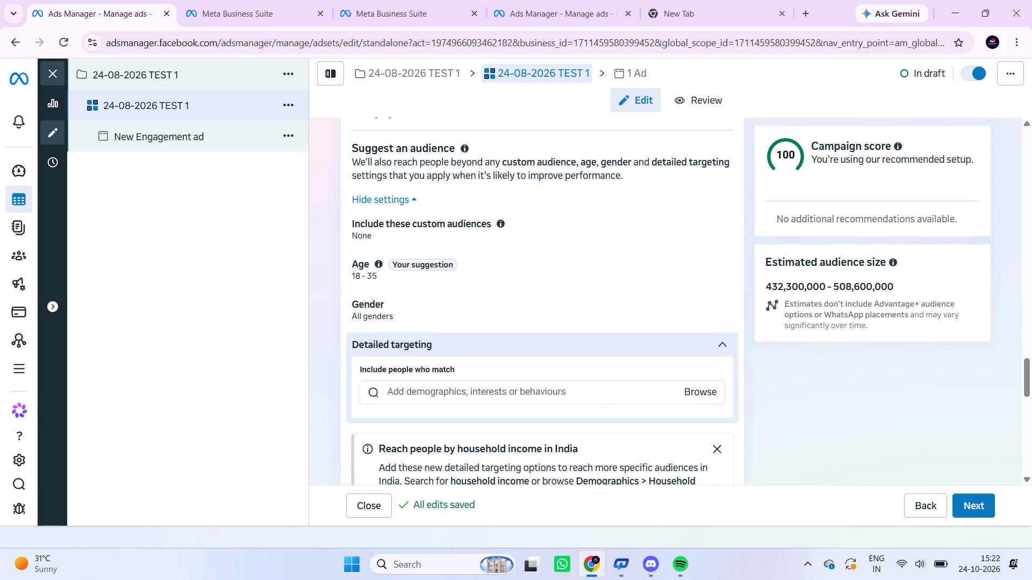
{"action": "left_click", "coordinate": [598, 405]}
{"action": "left_click", "coordinate": [591, 389]}
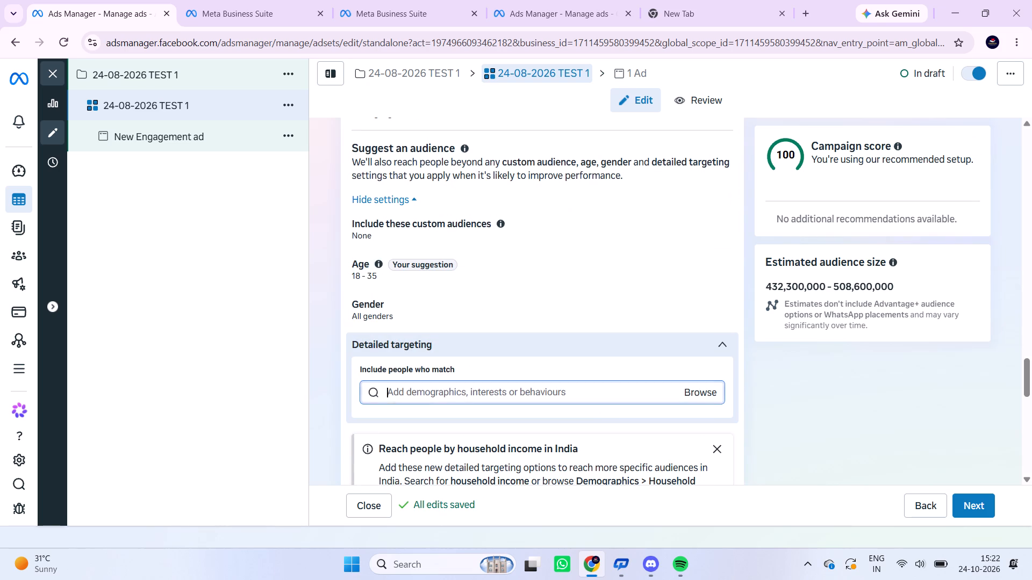
{"action": "type", "text": "BIETG"}
{"action": "key", "text": "BackSpace"}
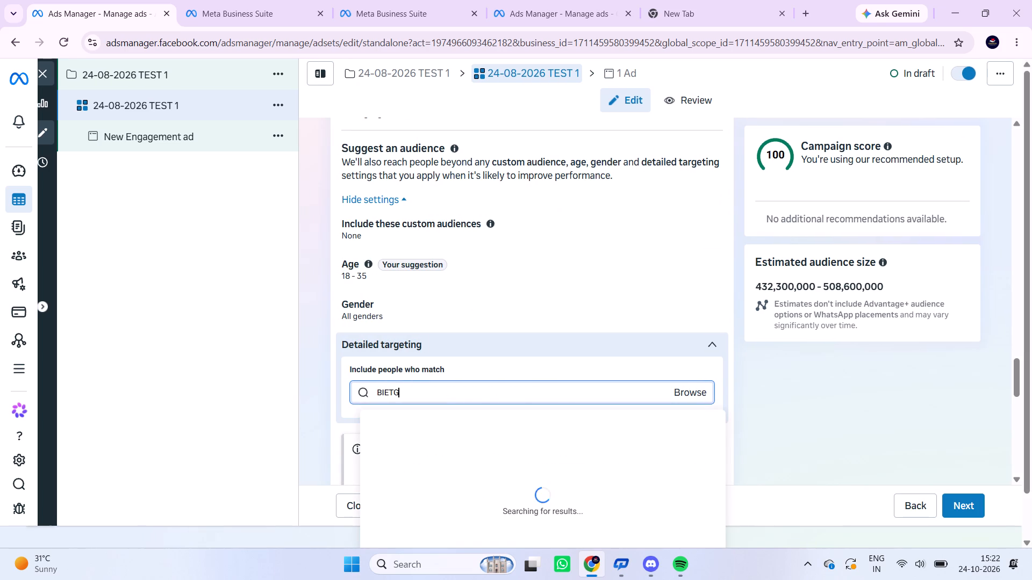
{"action": "key", "text": "BackSpace"}
{"action": "key", "text": "BackSpace"}
{"action": "key", "text": "BackSpace"}
{"action": "key", "text": "BackSpace"}
{"action": "type", "text": "birh"}
{"action": "key", "text": "BackSpace"}
{"action": "type", "text": "thday"}
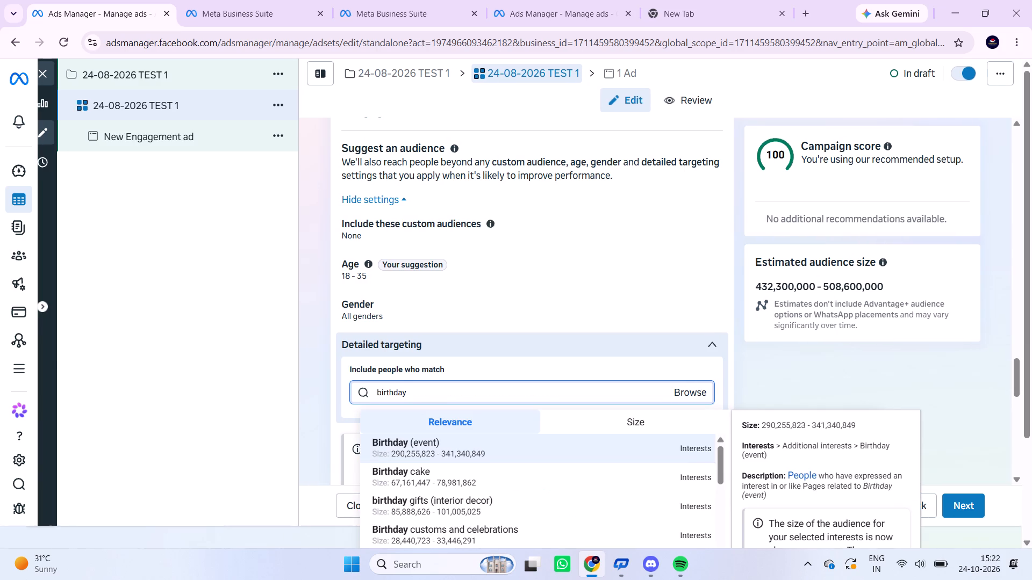
{"action": "key", "text": "Return"}
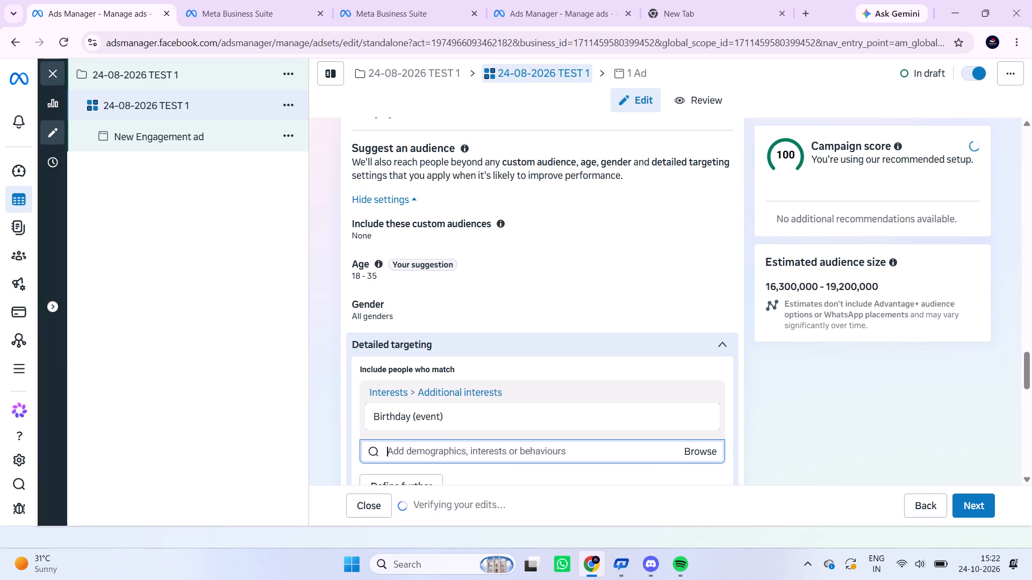
Search detailed targeting for birthday in october and include the Birthday in October demographic.
{"action": "type", "text": "birthday in october"}
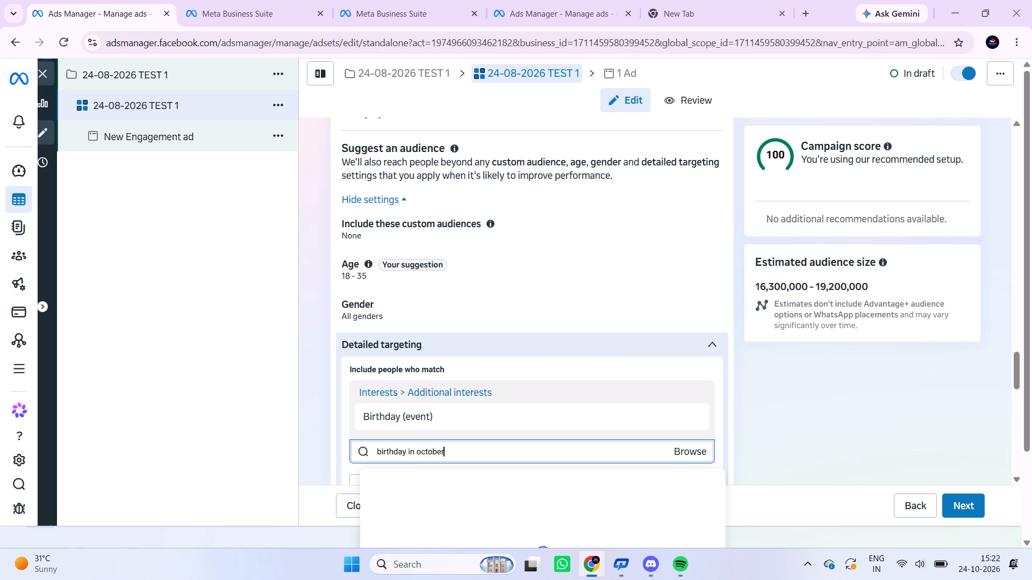
{"action": "key", "text": "Return"}
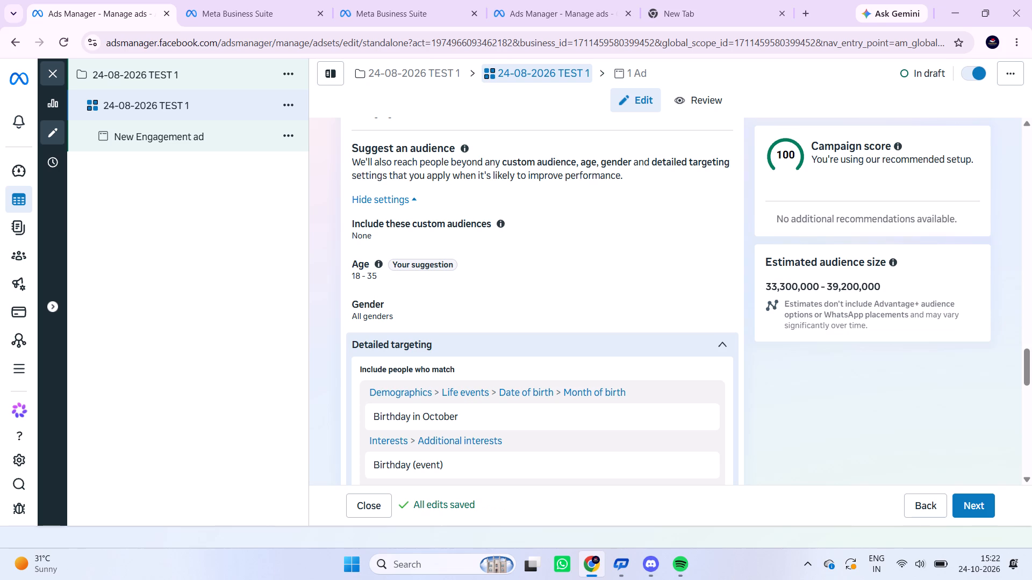
Search detailed targeting for anniversary and include the Anniversary interest.
{"action": "type", "text": "anniversary"}
{"action": "scroll", "coordinate": [591, 389], "scroll_direction": "down", "scroll_amount": 4}
{"action": "scroll", "coordinate": [591, 389], "scroll_direction": "up", "scroll_amount": 2}
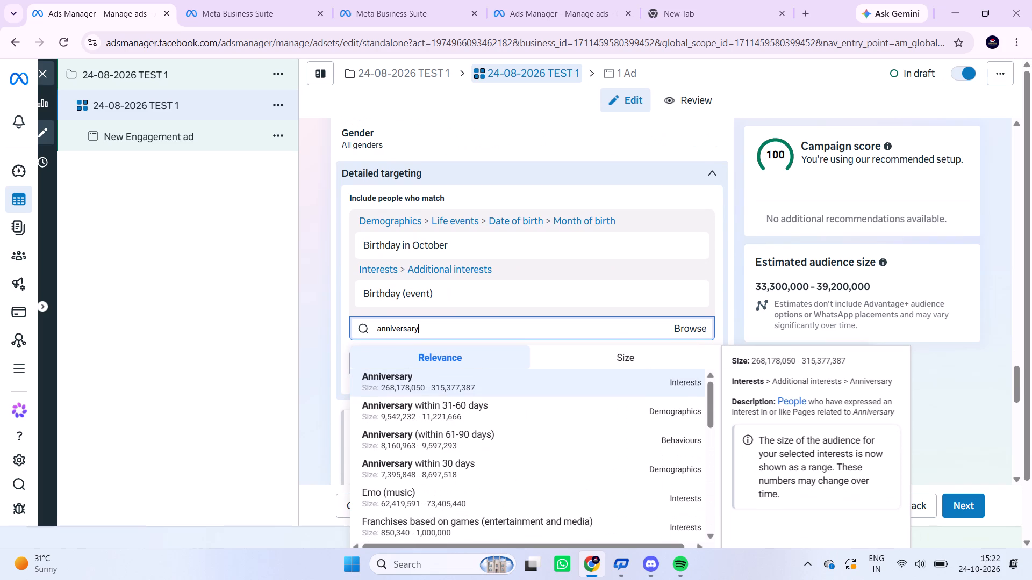
{"action": "key", "text": "Return"}
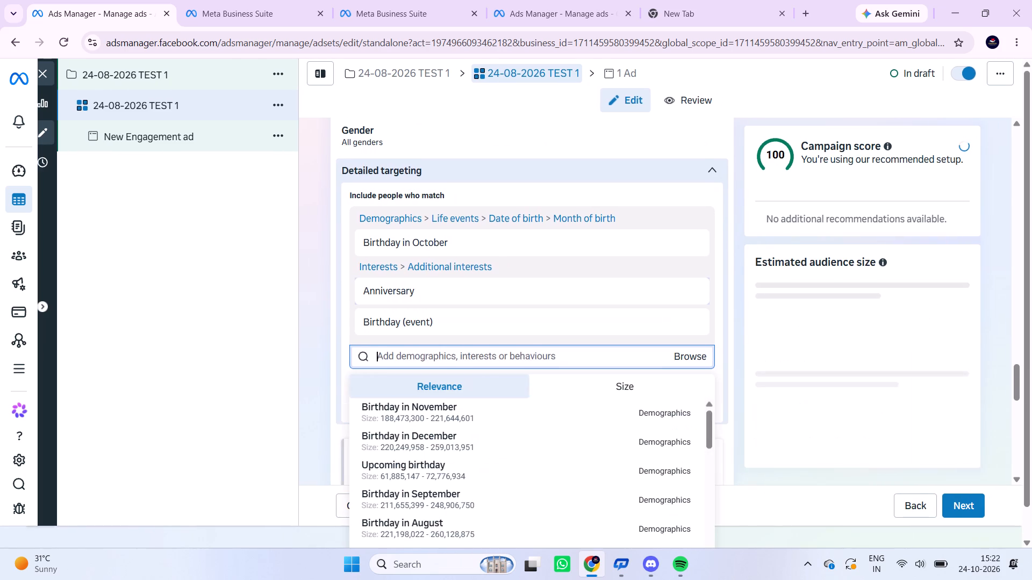
Search detailed targeting for anniversary again and include the Anniversary within 30 days demographic.
{"action": "type", "text": "anniversary"}
{"action": "scroll", "coordinate": [591, 389], "scroll_direction": "down", "scroll_amount": 2}
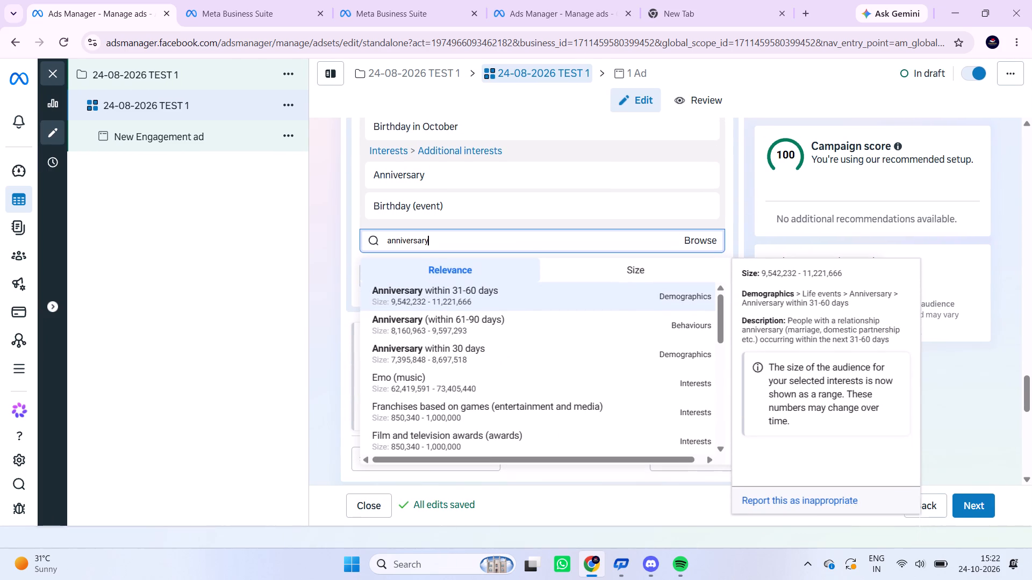
{"action": "key", "text": "Down"}
{"action": "key", "text": "Down"}
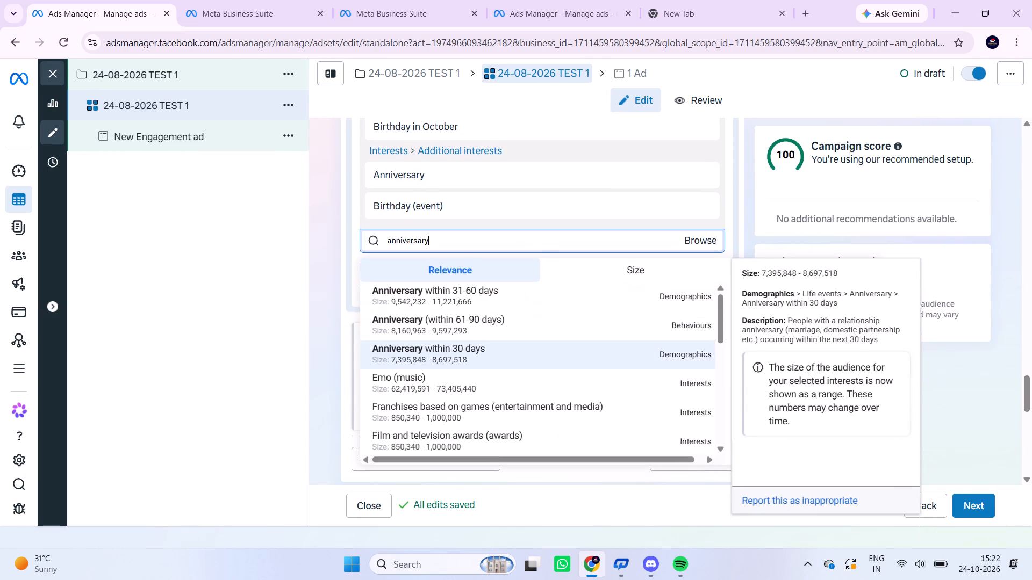
{"action": "key", "text": "Return"}
Search detailed targeting for wedding anniversary and include the wedding anniversary (special occasions and events) interest.
{"action": "type", "text": "wd"}
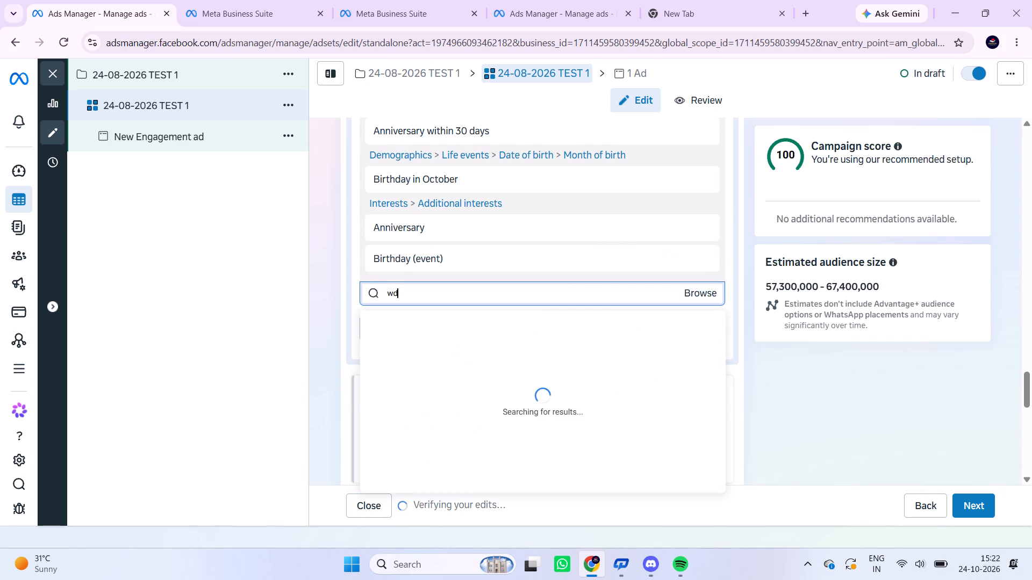
{"action": "key", "text": "BackSpace"}
{"action": "type", "text": "edd"}
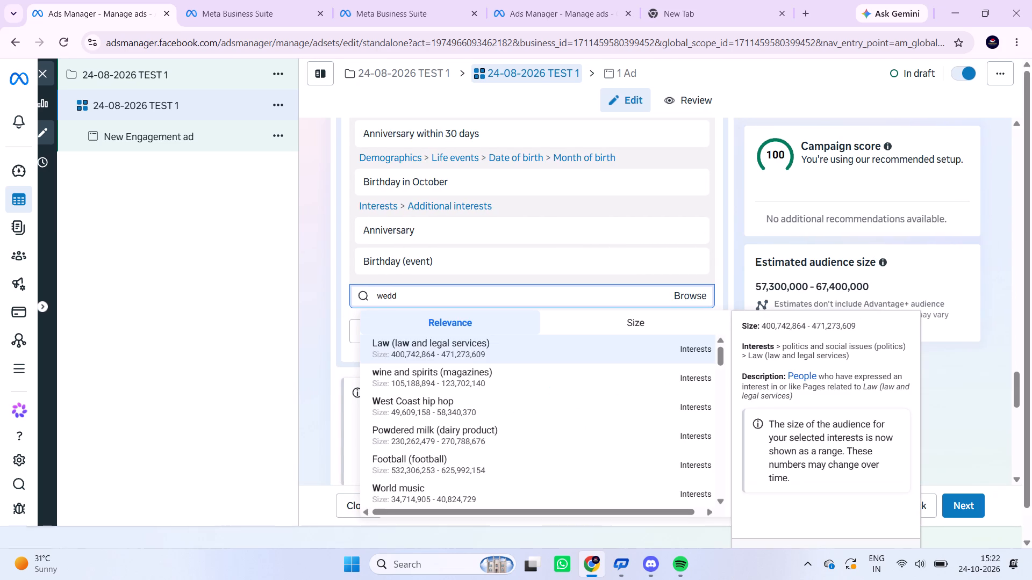
{"action": "type", "text": "ing ann"}
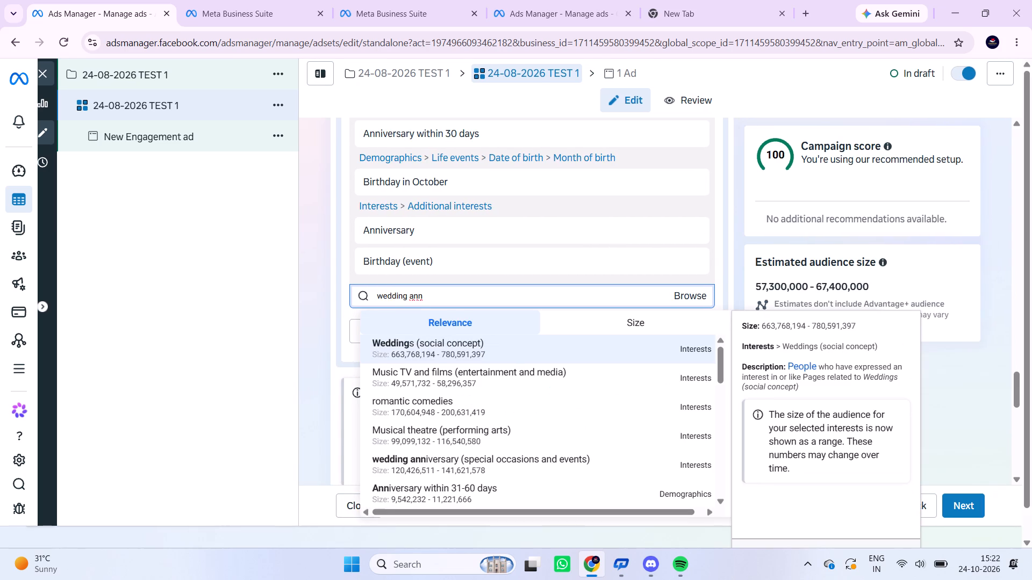
{"action": "type", "text": "iversa"}
{"action": "type", "text": "ry"}
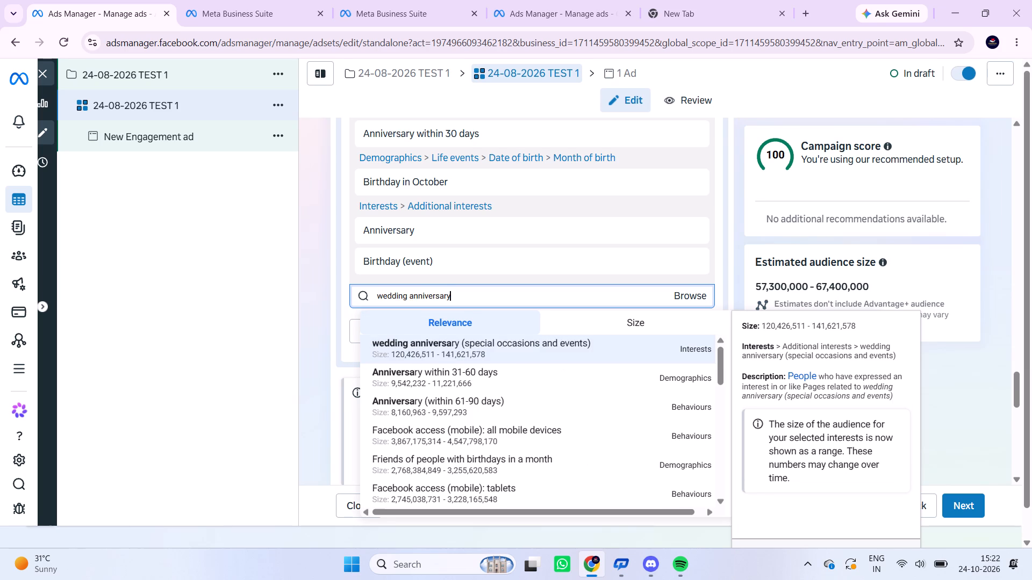
{"action": "key", "text": "Return"}
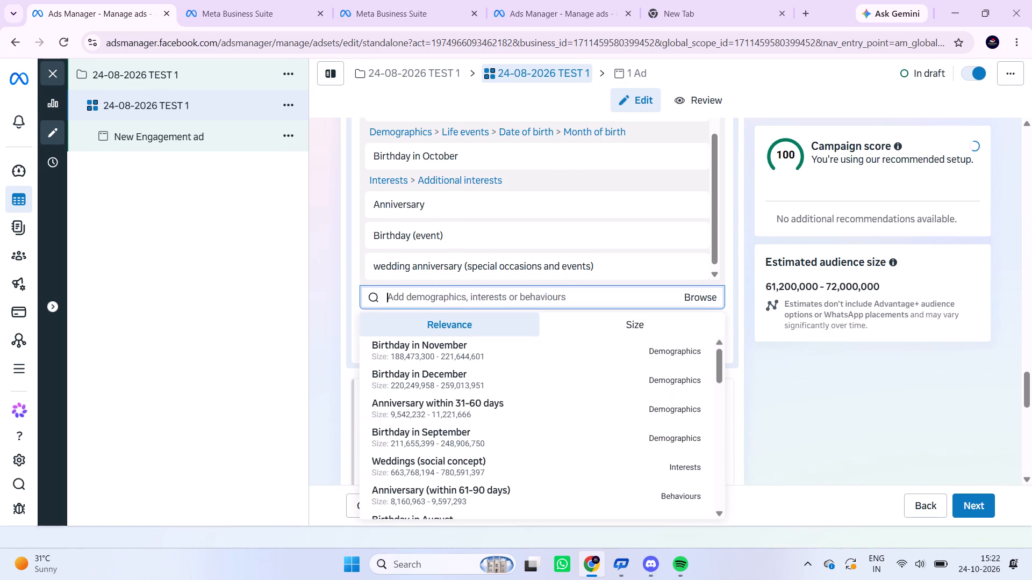
Search detailed targeting for donation and include the Click-to-donate site and Donation (social causes) interests.
{"action": "type", "text": "doma"}
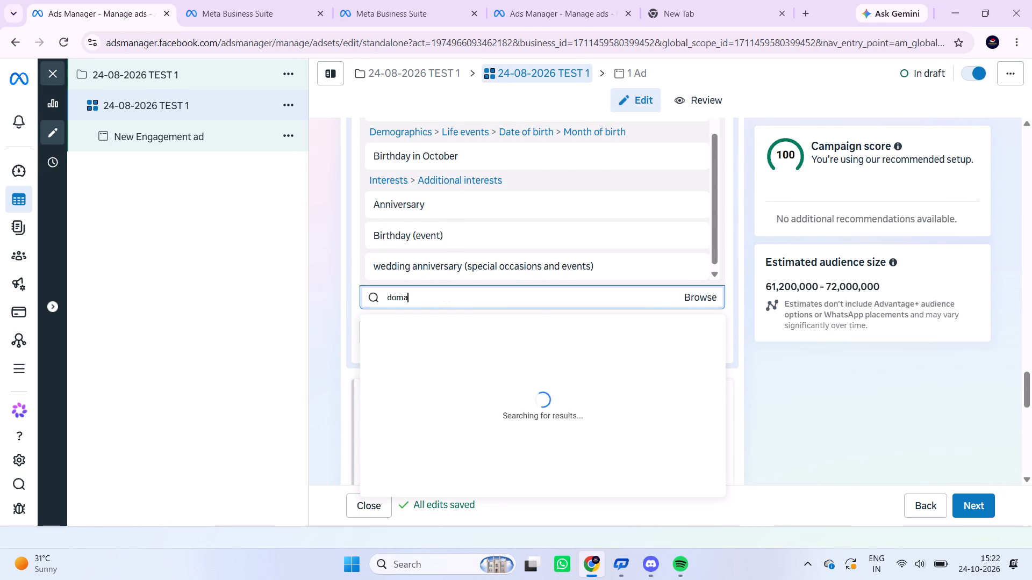
{"action": "key", "text": "BackSpace"}
{"action": "key", "text": "BackSpace"}
{"action": "type", "text": "nation"}
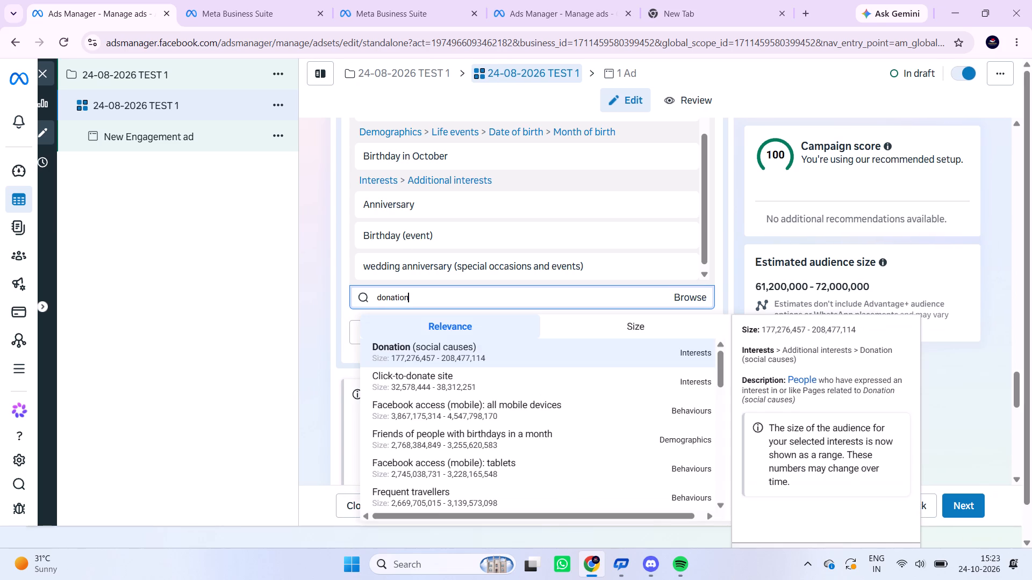
{"action": "key", "text": "Down"}
{"action": "key", "text": "Return"}
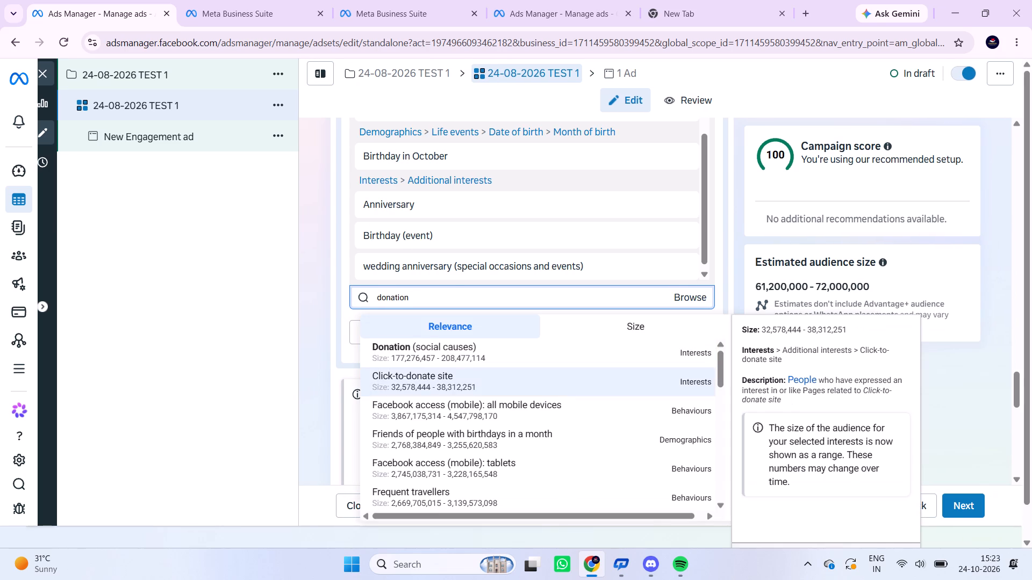
{"action": "type", "text": "donation"}
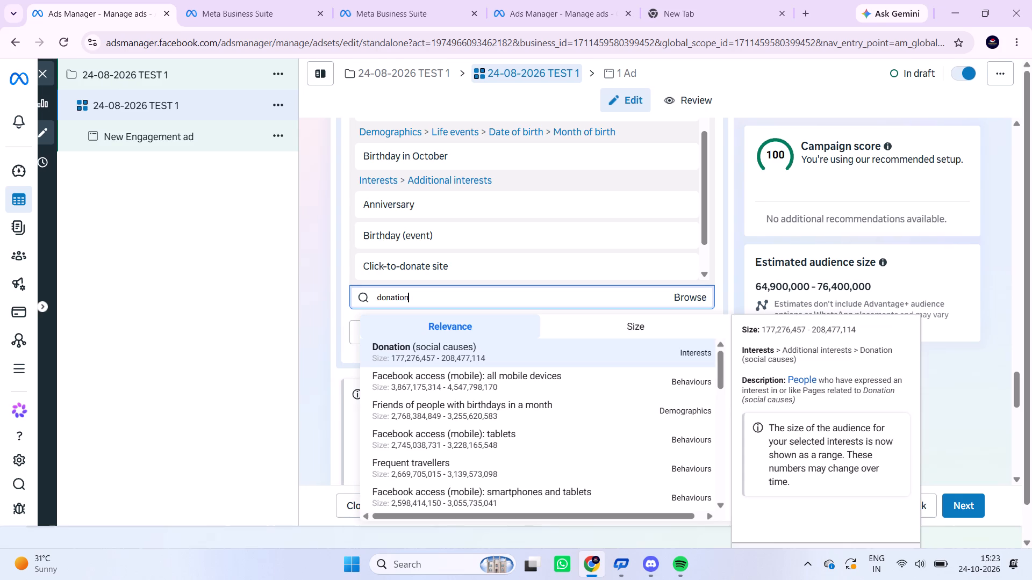
{"action": "key", "text": "Return"}
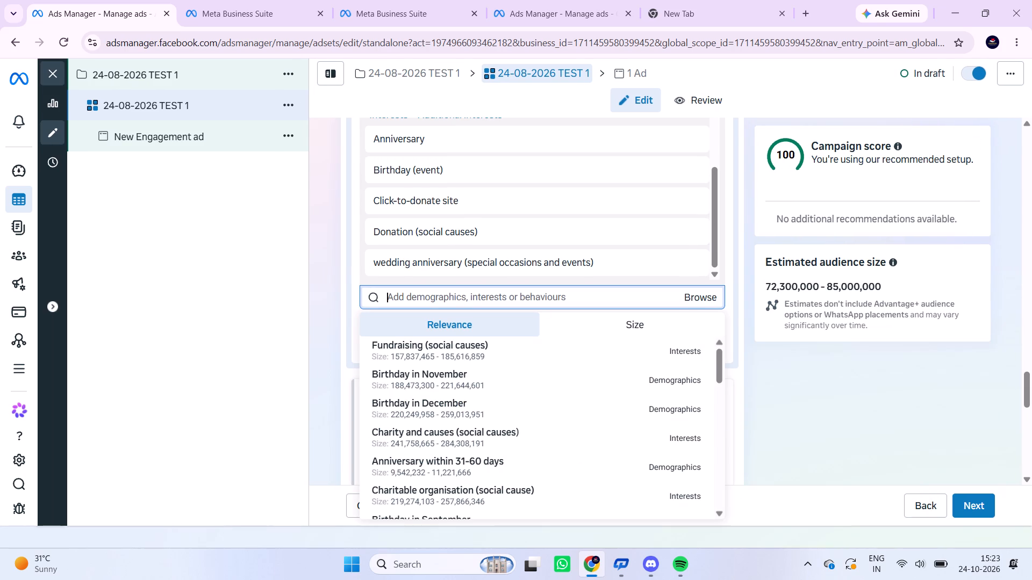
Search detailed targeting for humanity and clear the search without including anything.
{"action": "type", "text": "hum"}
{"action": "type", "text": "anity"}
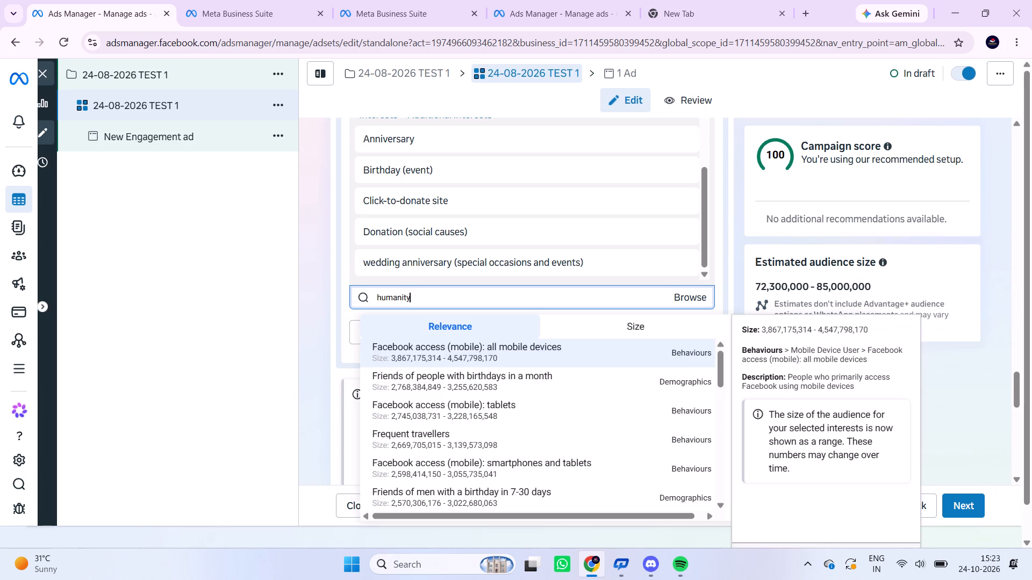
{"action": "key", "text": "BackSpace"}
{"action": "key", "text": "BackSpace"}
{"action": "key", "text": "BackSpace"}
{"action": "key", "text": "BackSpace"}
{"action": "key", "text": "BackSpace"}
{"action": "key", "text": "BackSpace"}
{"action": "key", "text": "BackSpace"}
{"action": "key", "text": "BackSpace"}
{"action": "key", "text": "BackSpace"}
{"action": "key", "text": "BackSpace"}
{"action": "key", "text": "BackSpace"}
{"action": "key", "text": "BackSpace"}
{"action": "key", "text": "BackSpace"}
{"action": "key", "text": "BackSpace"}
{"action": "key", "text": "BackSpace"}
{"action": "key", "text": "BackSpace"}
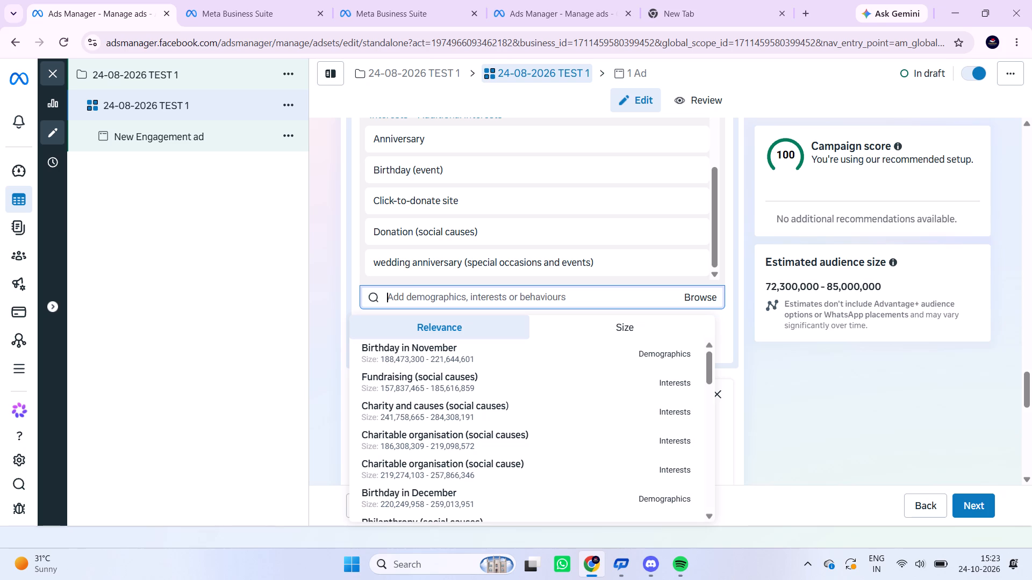
Search detailed targeting for upcoming birthday and include the Upcoming birthday demographic.
{"action": "type", "text": "upcoming"}
{"action": "key", "text": "space"}
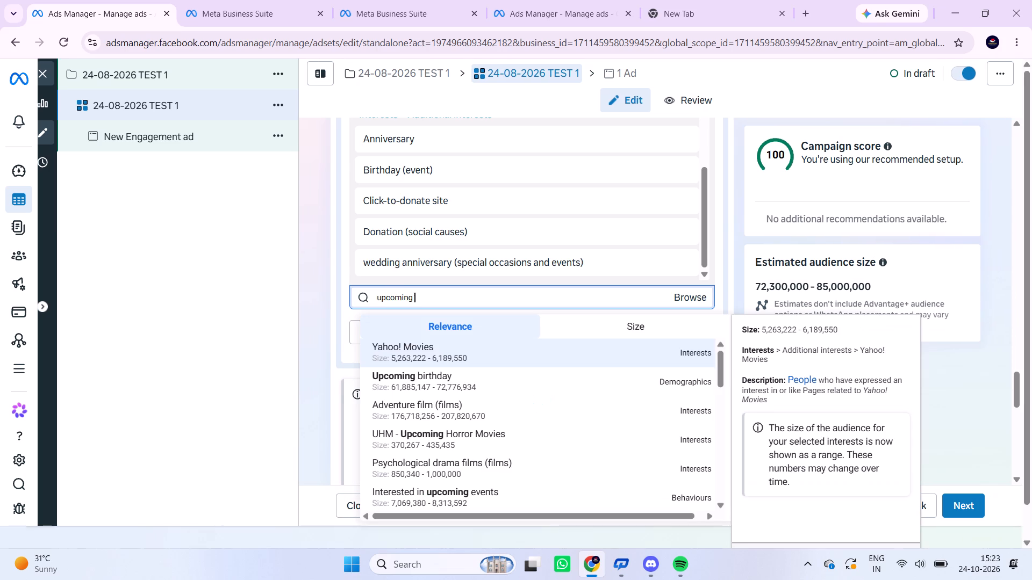
{"action": "type", "text": "birthday"}
{"action": "key", "text": "Return"}
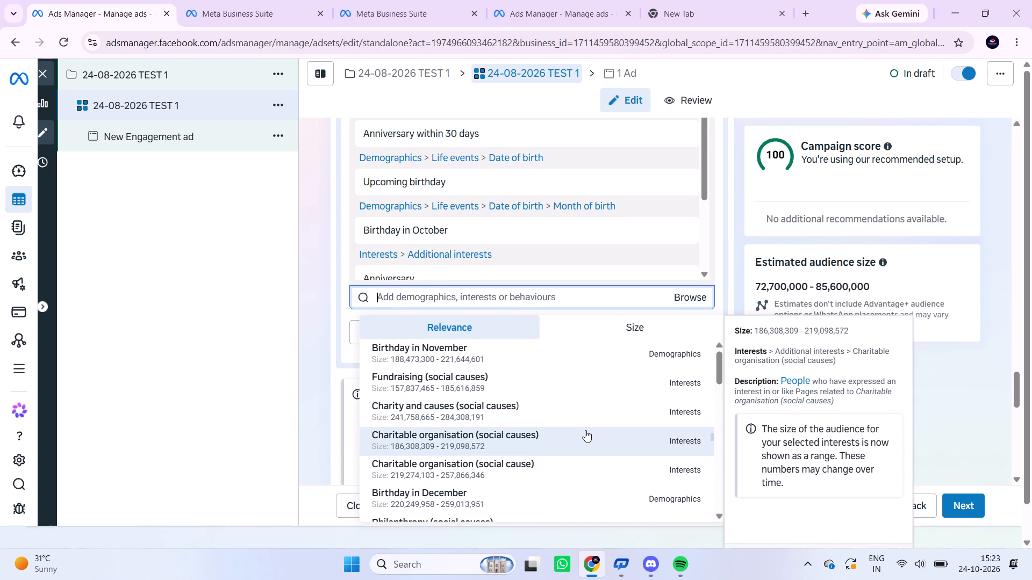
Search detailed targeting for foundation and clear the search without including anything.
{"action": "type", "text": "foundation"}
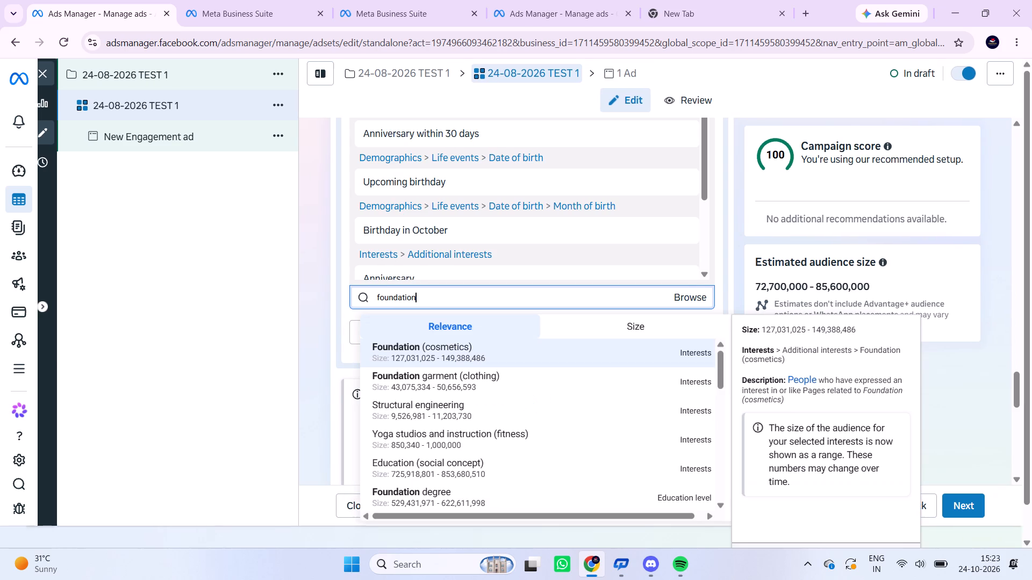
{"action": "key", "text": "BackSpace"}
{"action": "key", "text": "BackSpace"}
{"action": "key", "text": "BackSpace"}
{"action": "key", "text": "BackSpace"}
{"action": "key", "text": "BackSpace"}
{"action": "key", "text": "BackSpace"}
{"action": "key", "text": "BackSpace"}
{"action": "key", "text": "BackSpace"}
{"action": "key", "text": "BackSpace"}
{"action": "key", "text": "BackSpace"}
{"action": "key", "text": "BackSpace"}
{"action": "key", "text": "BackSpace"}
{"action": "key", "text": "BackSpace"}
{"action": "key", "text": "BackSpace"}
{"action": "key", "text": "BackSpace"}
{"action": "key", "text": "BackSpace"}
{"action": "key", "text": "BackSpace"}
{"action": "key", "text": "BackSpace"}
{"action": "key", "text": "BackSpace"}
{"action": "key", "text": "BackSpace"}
Search detailed targeting for charitable and include the Charitable trust interest, plus the suggested Charitable organisation (social causes).
{"action": "type", "text": "cha"}
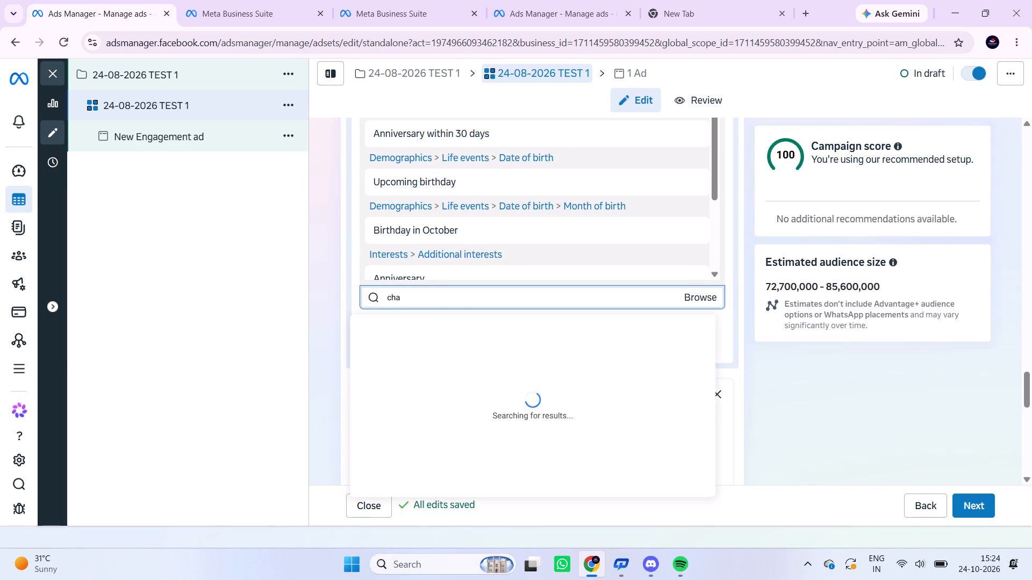
{"action": "type", "text": "rit"}
{"action": "type", "text": "able"}
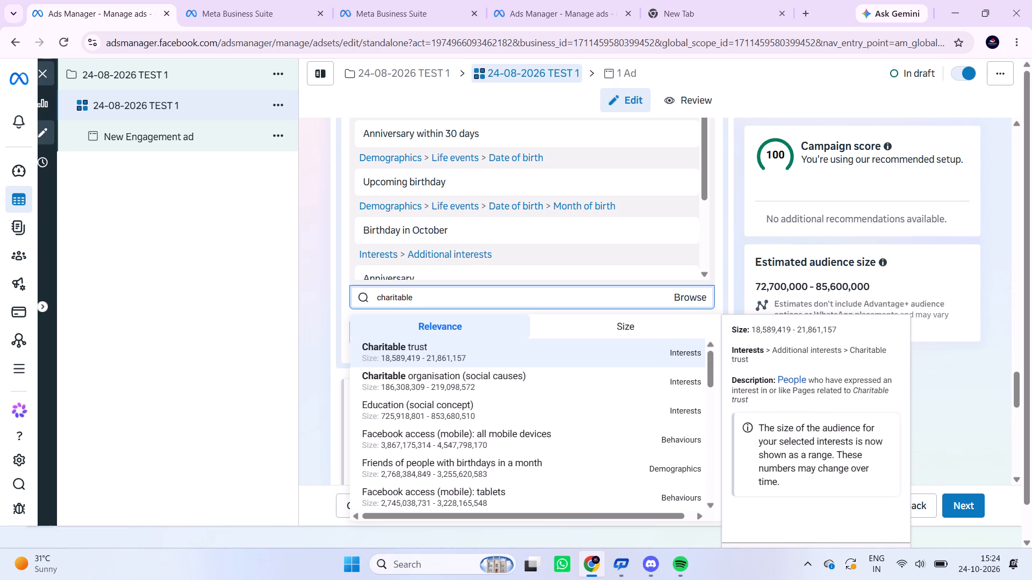
{"action": "key", "text": "Return"}
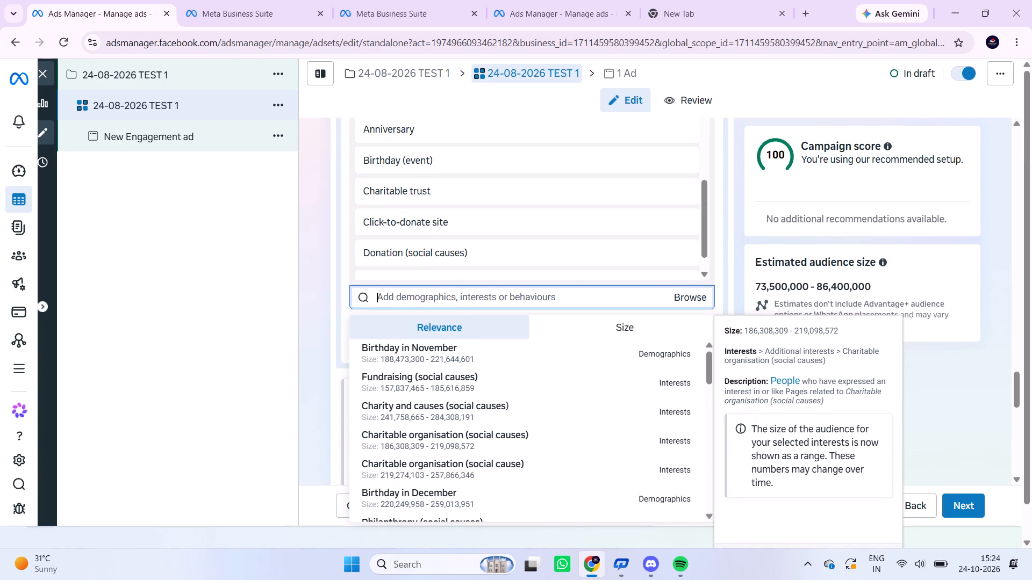
{"action": "left_click", "coordinate": [585, 430]}
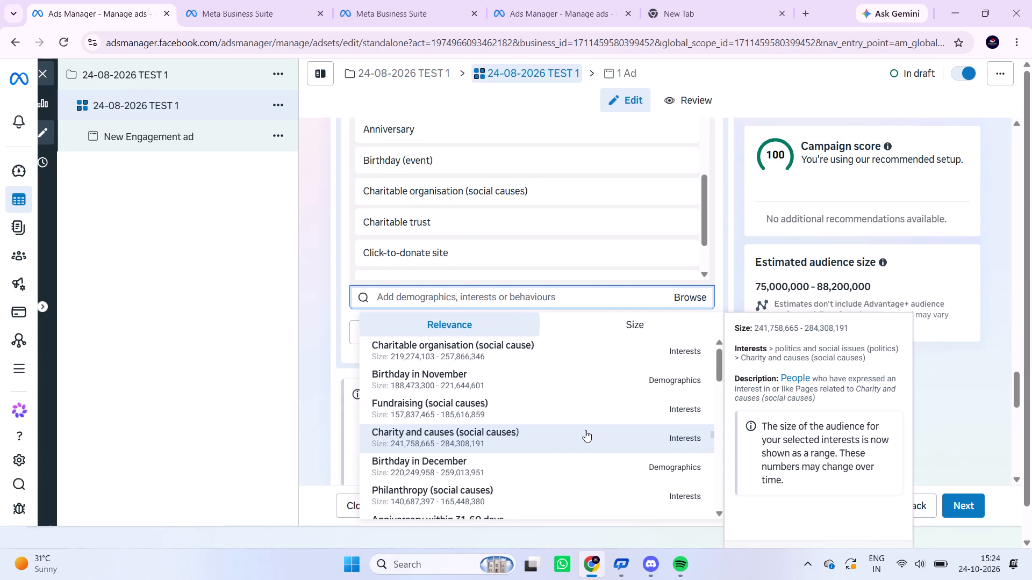
Search detailed targeting for non governmental and include the Non-governmental organization interest.
{"action": "type", "text": "non gov"}
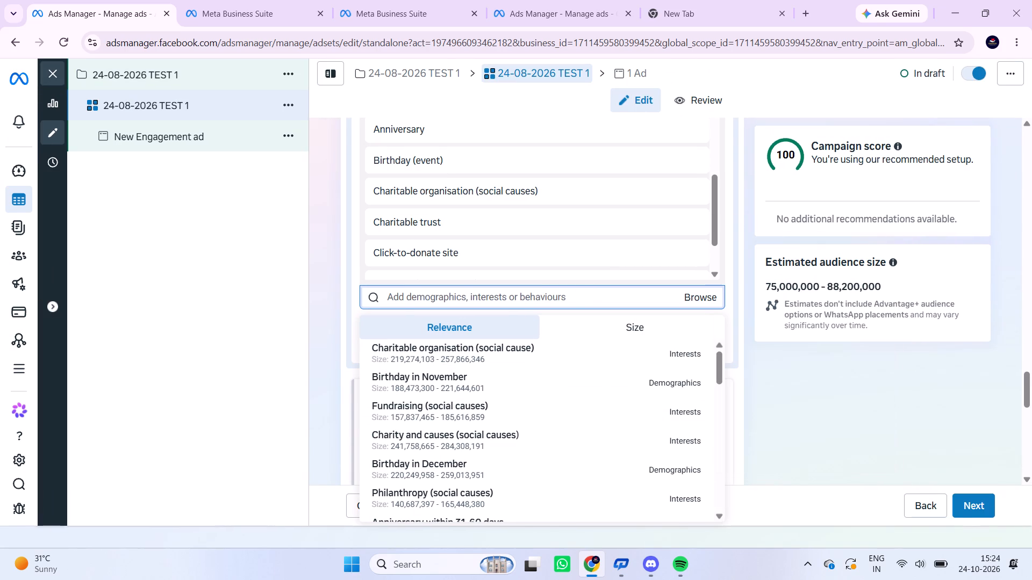
{"action": "left_click", "coordinate": [578, 298]}
{"action": "type", "text": "non governmental"}
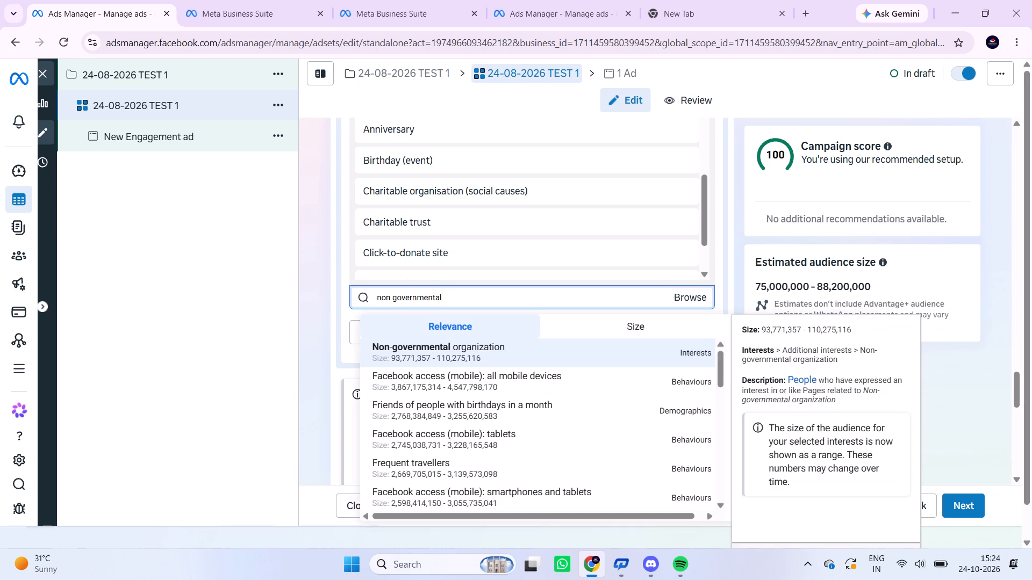
{"action": "key", "text": "Return"}
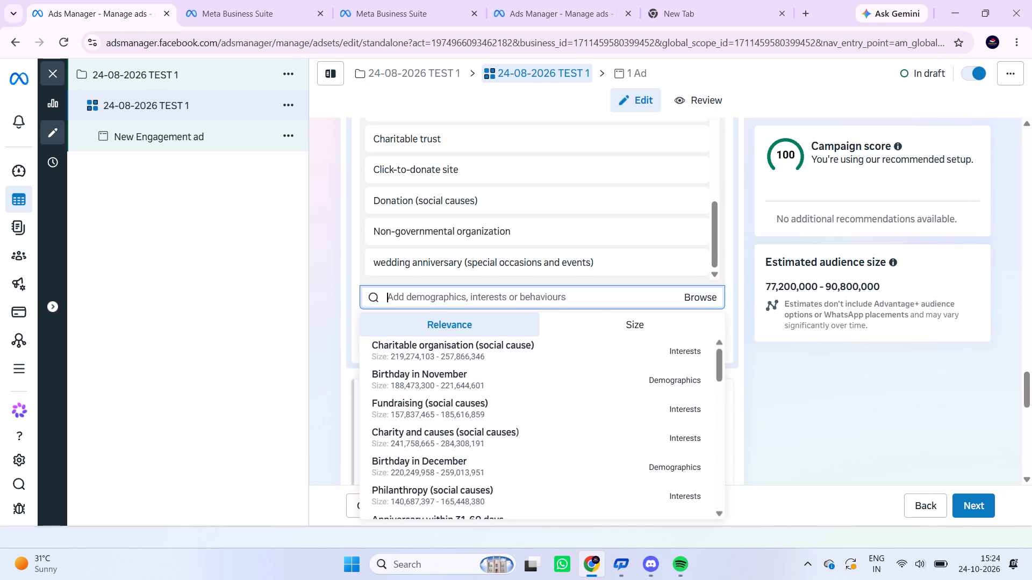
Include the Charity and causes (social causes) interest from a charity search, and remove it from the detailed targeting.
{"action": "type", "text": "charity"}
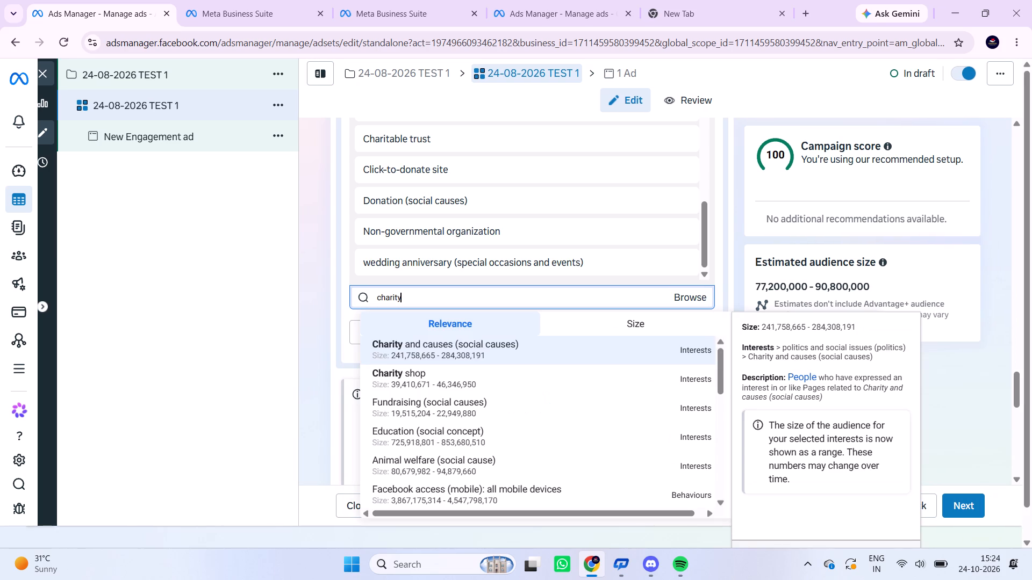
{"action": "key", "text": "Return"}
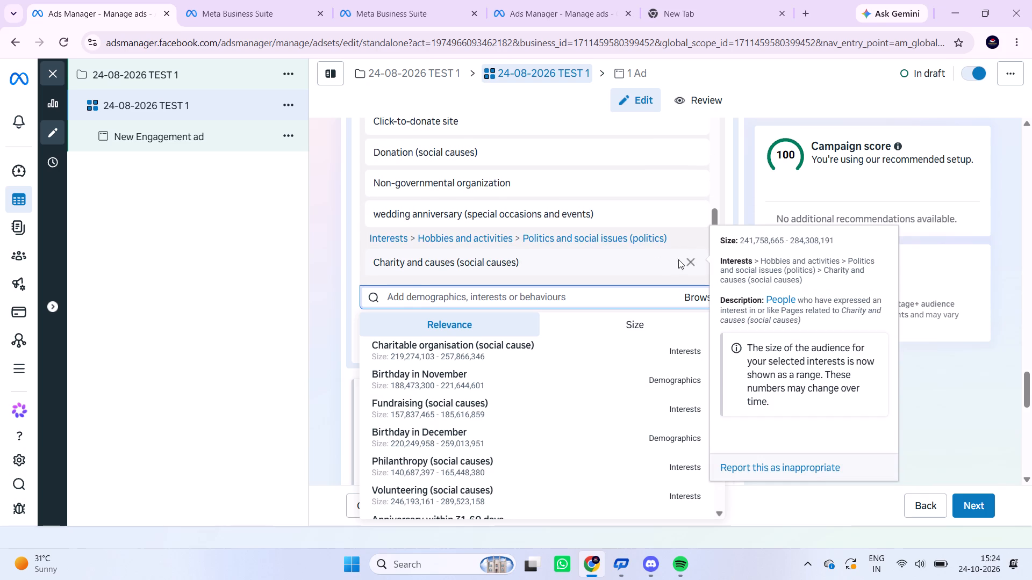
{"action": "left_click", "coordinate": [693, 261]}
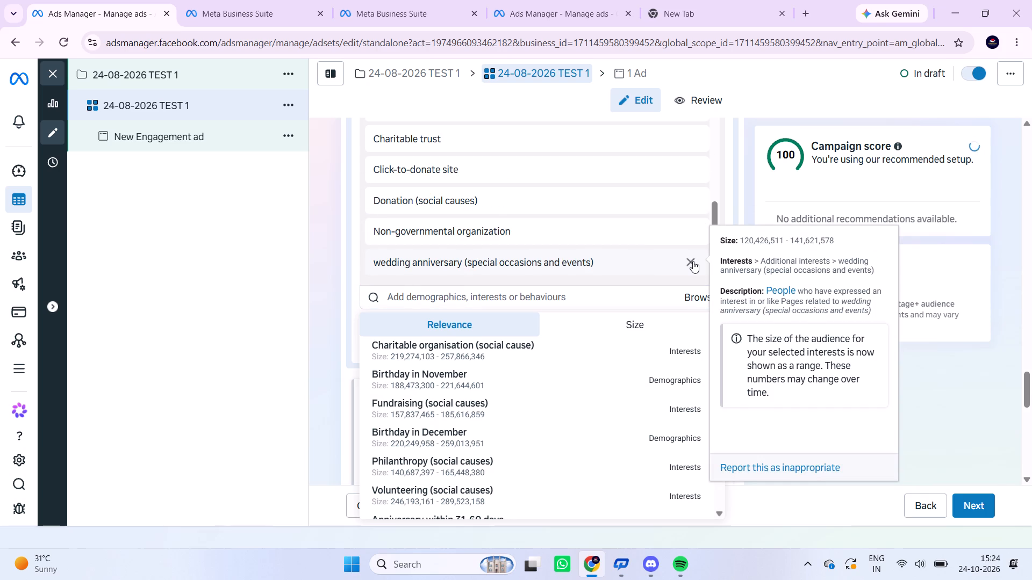
Review the demographics and interests included in the ad set's detailed targeting.
{"action": "scroll", "coordinate": [634, 211], "scroll_direction": "up", "scroll_amount": 4}
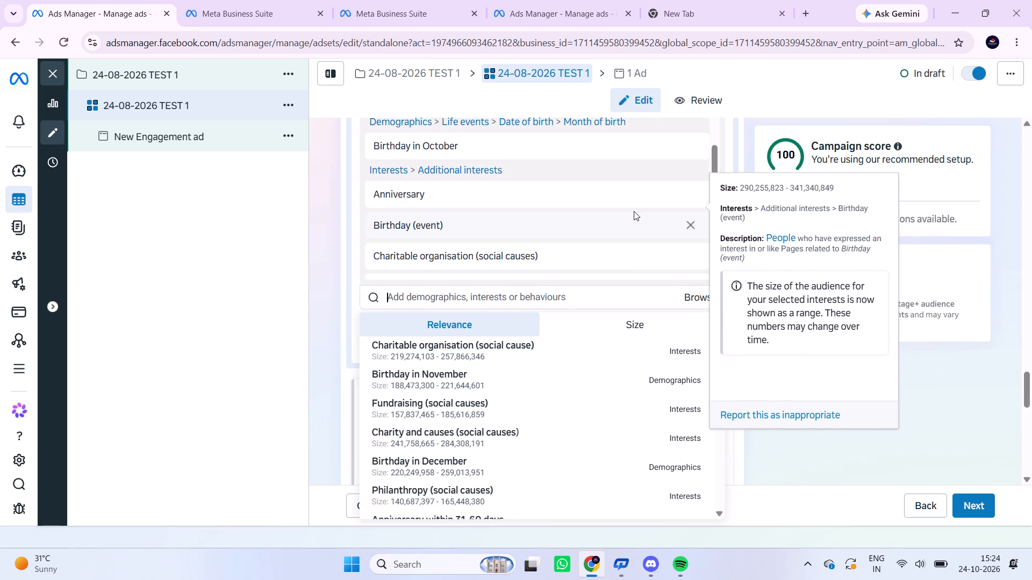
{"action": "scroll", "coordinate": [634, 211], "scroll_direction": "up", "scroll_amount": 3}
{"action": "scroll", "coordinate": [634, 211], "scroll_direction": "down", "scroll_amount": 3}
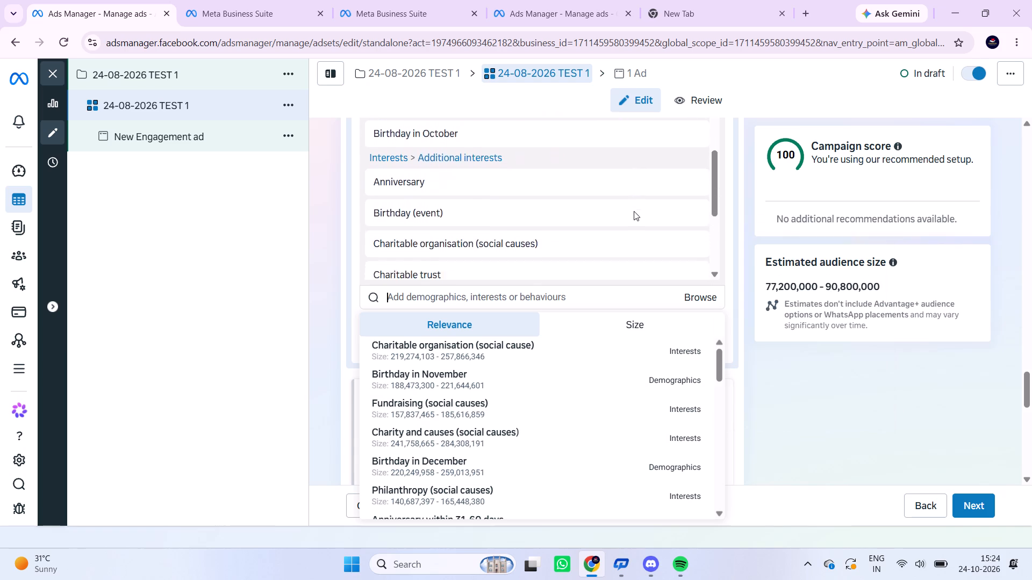
{"action": "scroll", "coordinate": [634, 211], "scroll_direction": "down", "scroll_amount": 3}
{"action": "scroll", "coordinate": [634, 211], "scroll_direction": "up", "scroll_amount": 1}
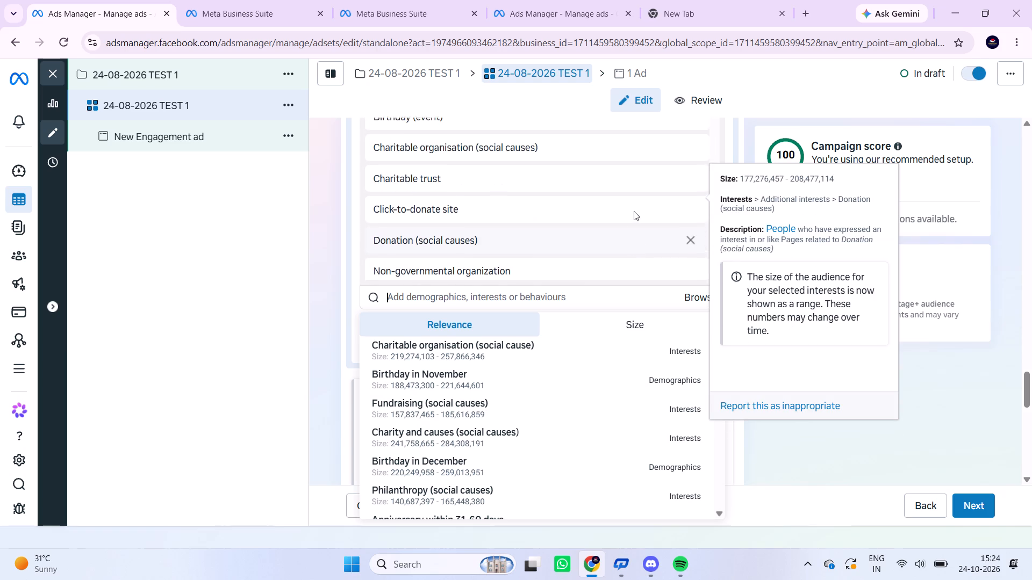
{"action": "scroll", "coordinate": [634, 211], "scroll_direction": "up", "scroll_amount": 3}
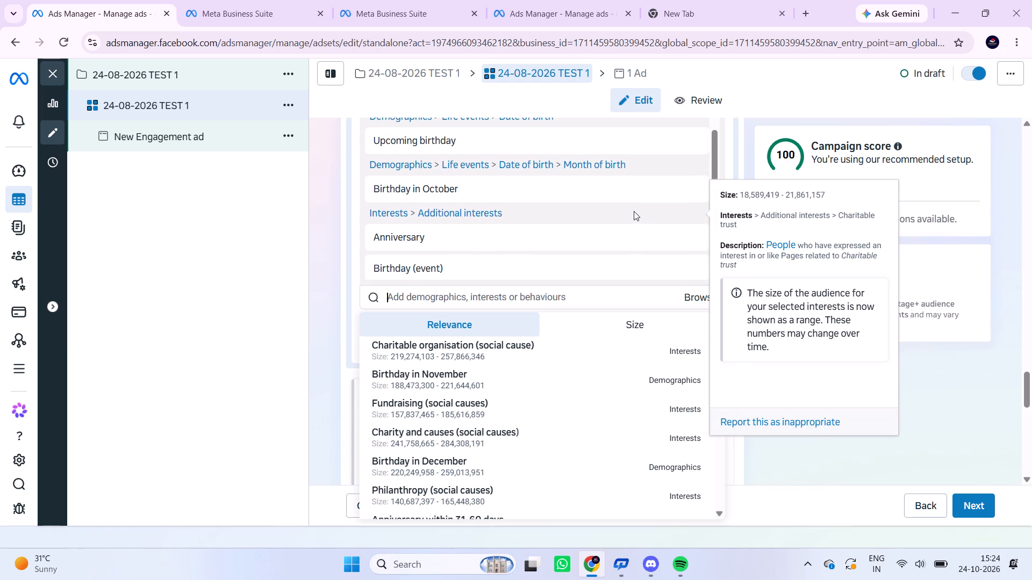
{"action": "scroll", "coordinate": [634, 211], "scroll_direction": "up", "scroll_amount": 2}
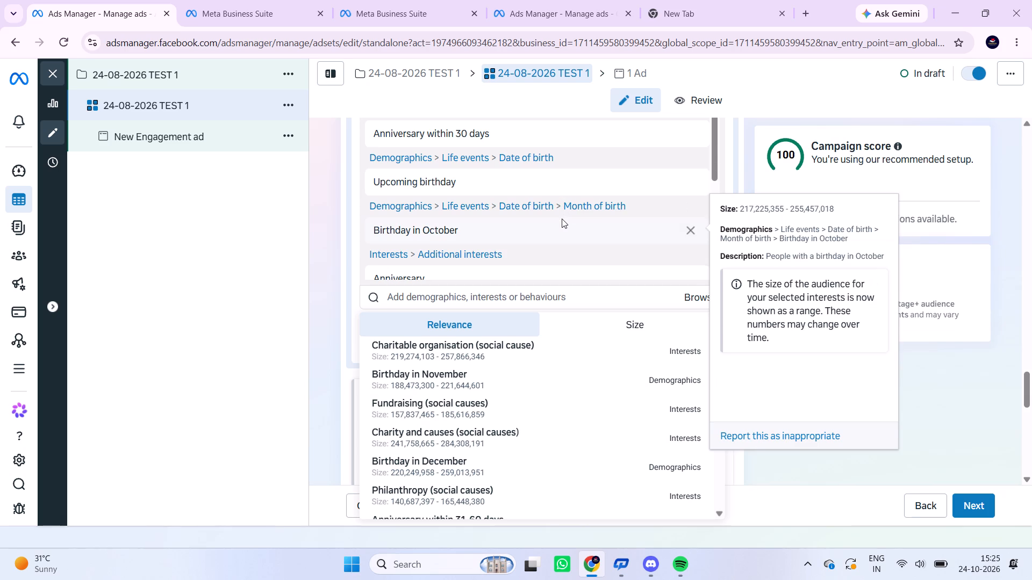
{"action": "scroll", "coordinate": [562, 219], "scroll_direction": "down", "scroll_amount": 5}
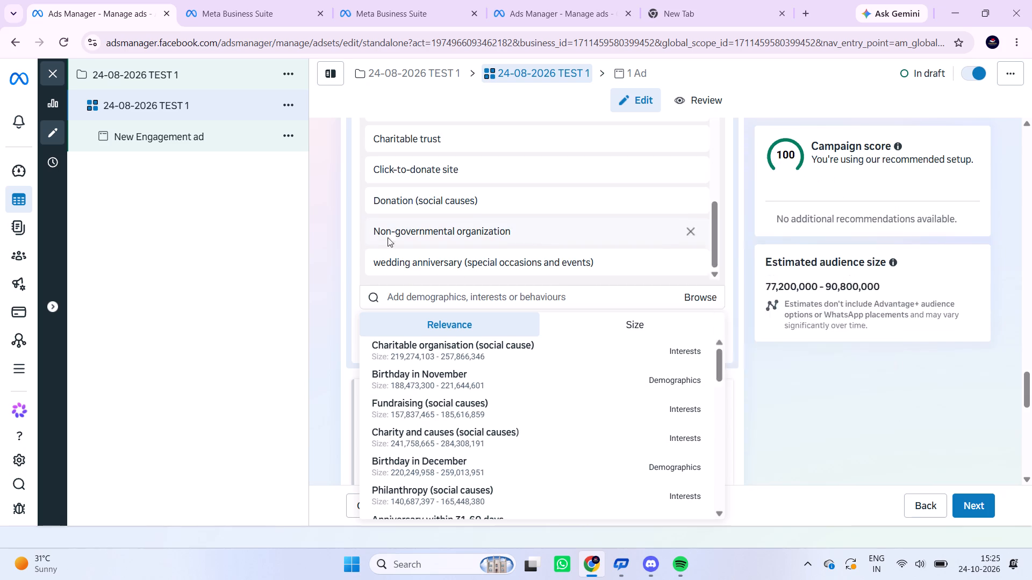
Save the ad set's audience under the name 24-08-2026 TEST 1.
{"action": "left_click", "coordinate": [324, 298]}
{"action": "scroll", "coordinate": [324, 298], "scroll_direction": "down", "scroll_amount": 2}
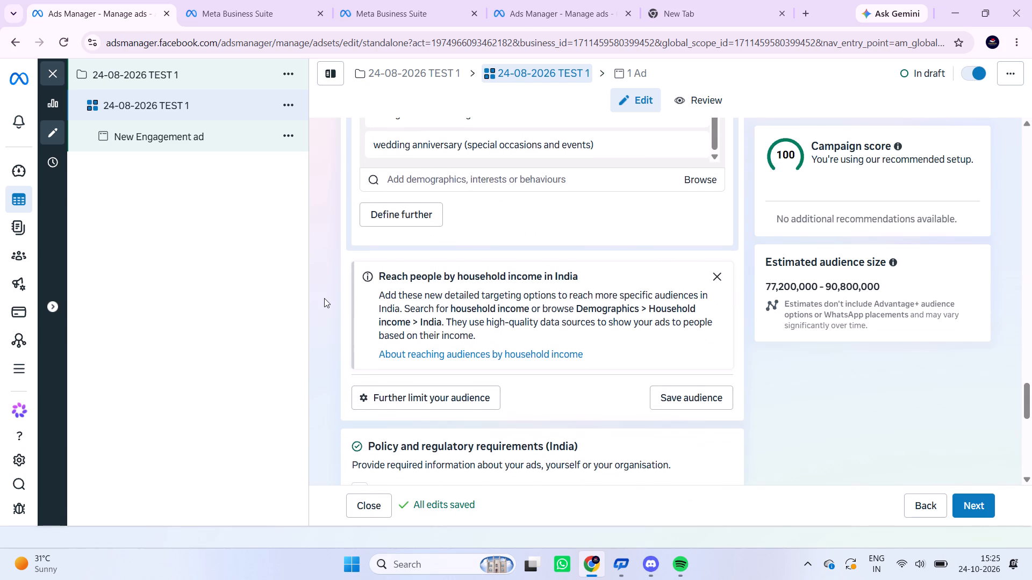
{"action": "scroll", "coordinate": [324, 298], "scroll_direction": "down", "scroll_amount": 4}
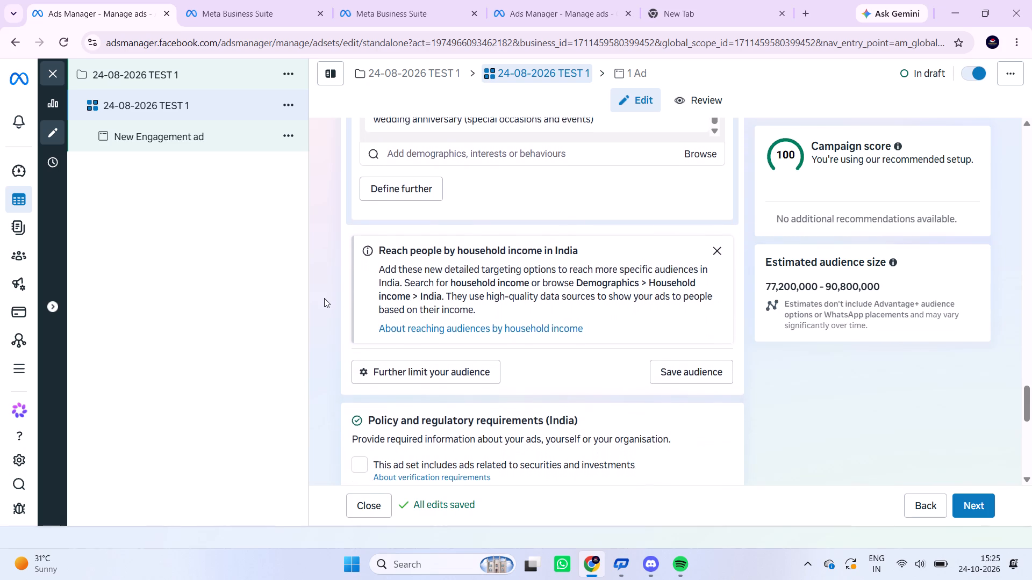
{"action": "scroll", "coordinate": [324, 298], "scroll_direction": "down", "scroll_amount": 1}
{"action": "scroll", "coordinate": [324, 298], "scroll_direction": "right", "scroll_amount": 1}
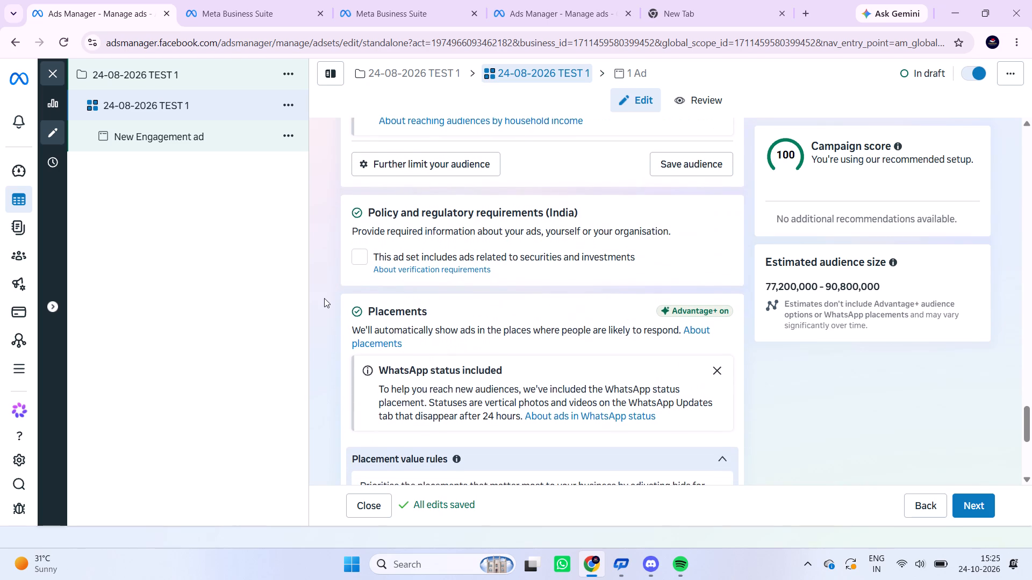
{"action": "scroll", "coordinate": [324, 298], "scroll_direction": "right", "scroll_amount": 1}
{"action": "left_click", "coordinate": [698, 240]}
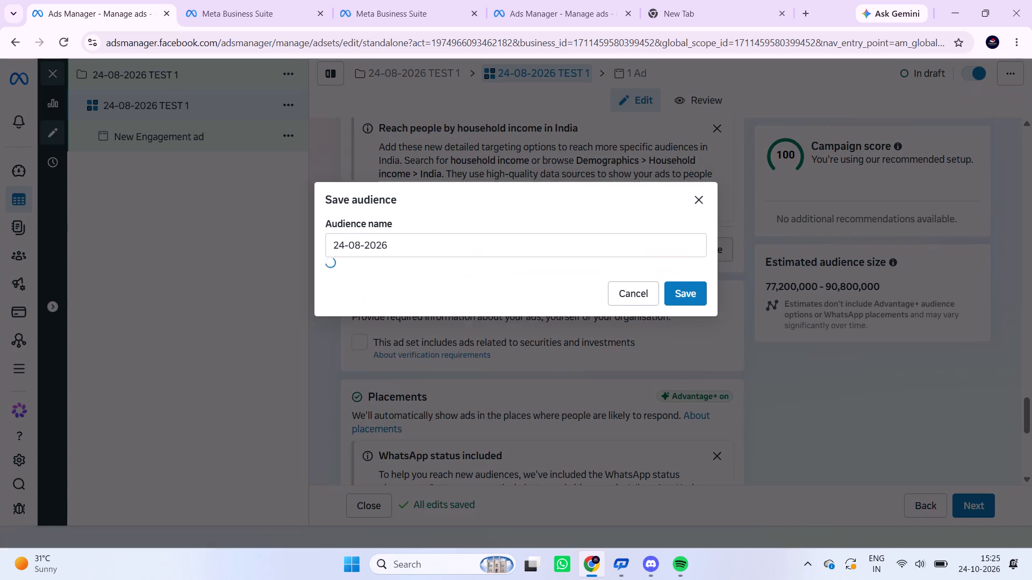
{"action": "left_click", "coordinate": [507, 160]}
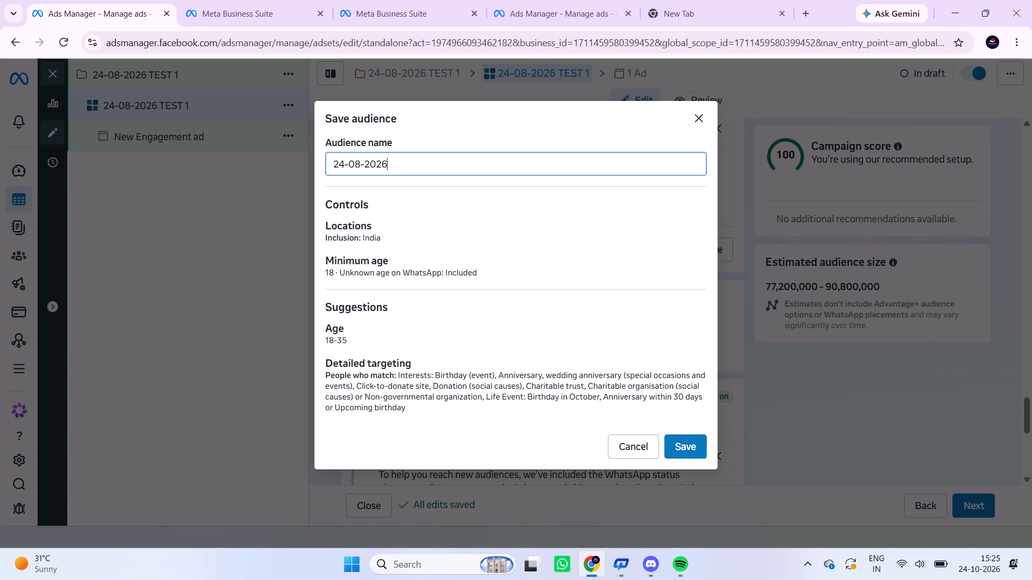
{"action": "key", "text": "space"}
{"action": "type", "text": "TESTV"}
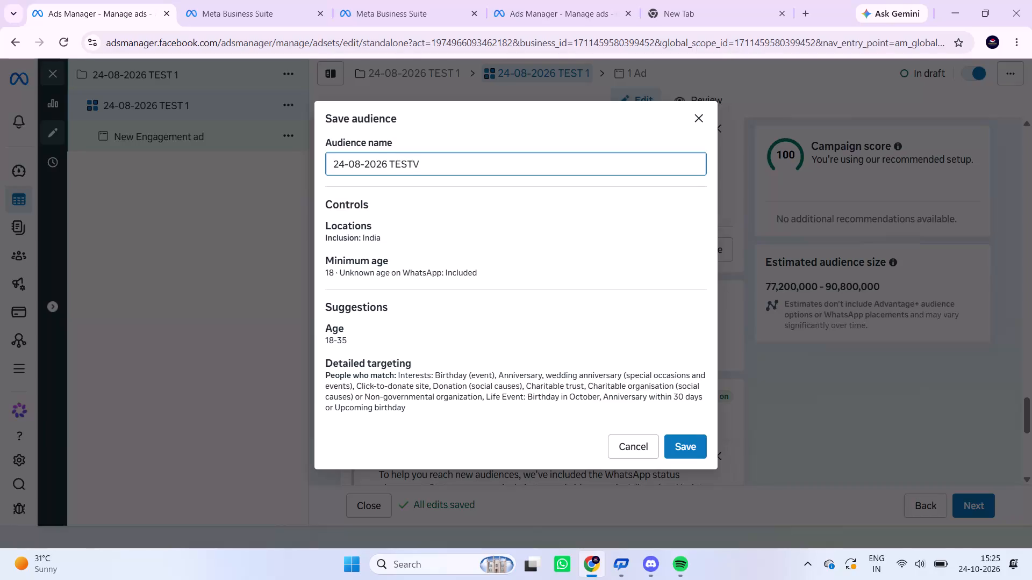
{"action": "key", "text": "BackSpace"}
{"action": "key", "text": "space"}
{"action": "type", "text": "1"}
{"action": "left_click", "coordinate": [699, 452]}
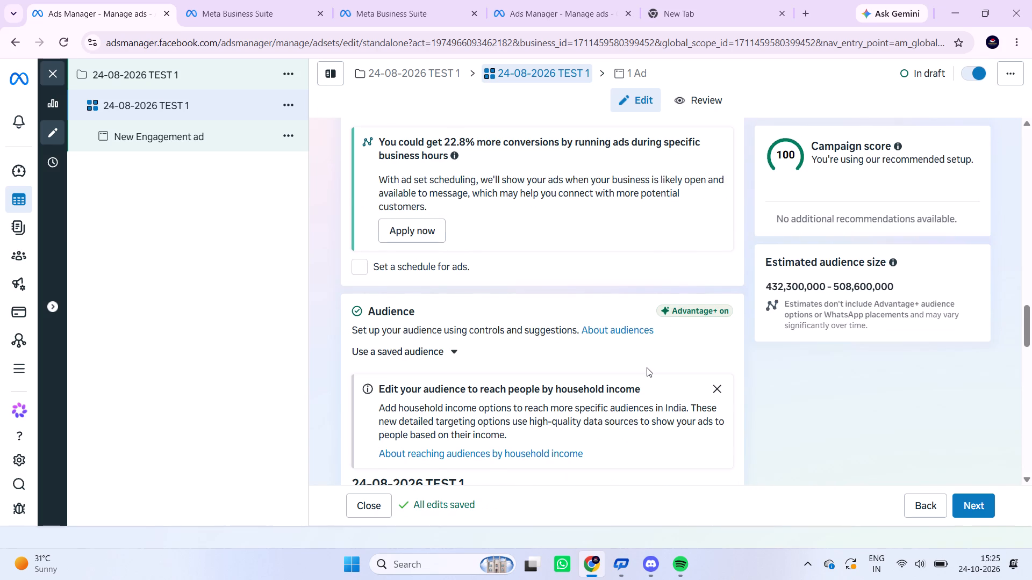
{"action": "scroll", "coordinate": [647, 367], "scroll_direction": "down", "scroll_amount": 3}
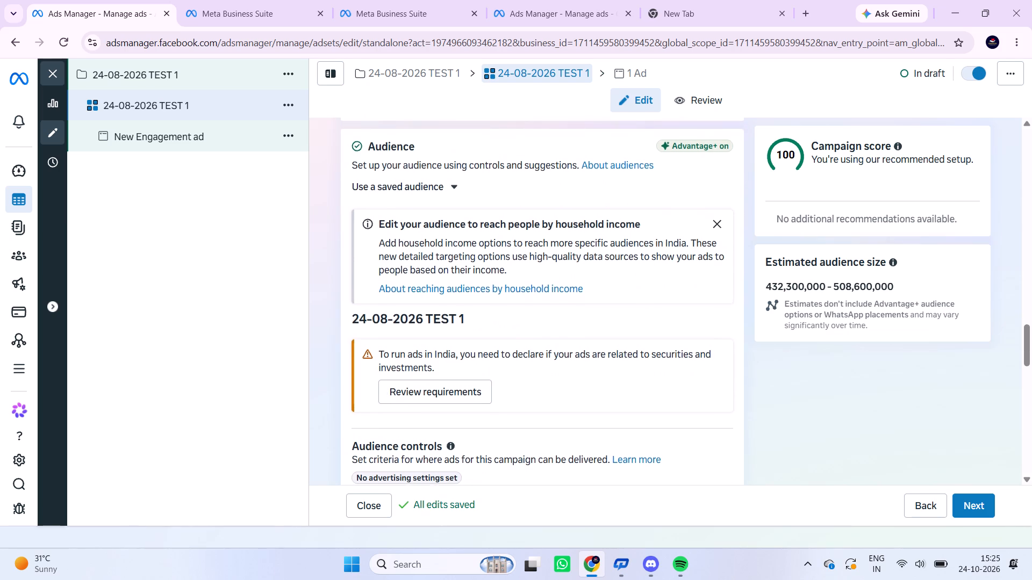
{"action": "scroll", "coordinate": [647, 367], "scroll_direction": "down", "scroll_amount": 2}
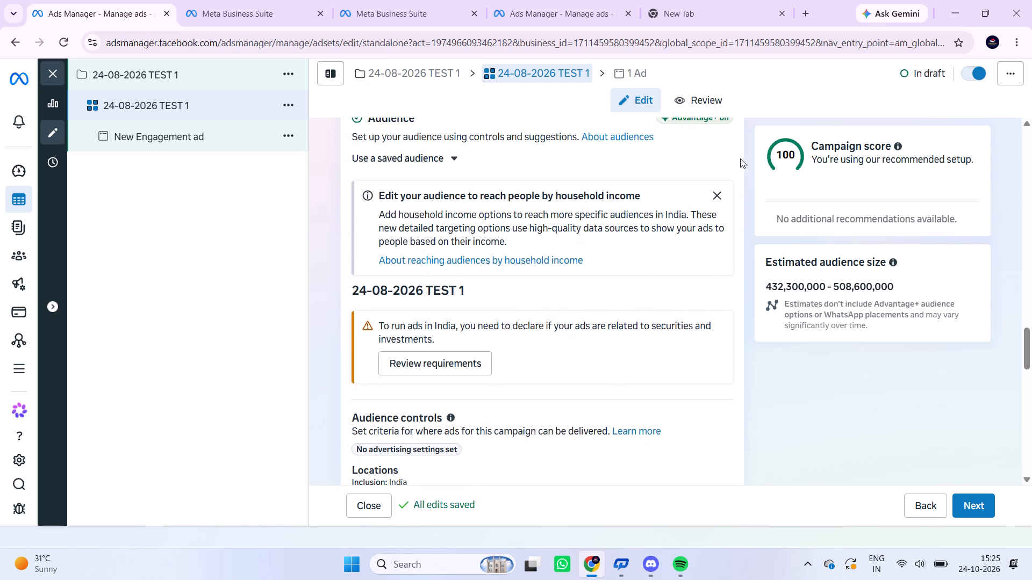
Dismiss the notice about reaching people by household income in the ad set's Audience section.
{"action": "left_click", "coordinate": [719, 192]}
Review the ad set's audience, policy requirements, placements, brand safety, conversion and performance goal settings.
{"action": "scroll", "coordinate": [681, 233], "scroll_direction": "up", "scroll_amount": 1}
{"action": "scroll", "coordinate": [681, 233], "scroll_direction": "down", "scroll_amount": 2}
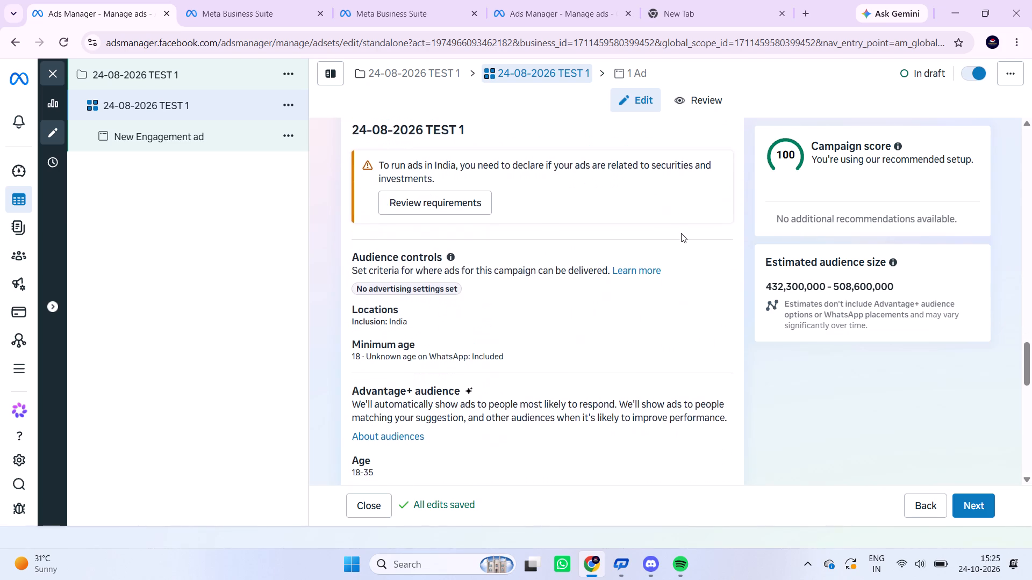
{"action": "scroll", "coordinate": [681, 233], "scroll_direction": "down", "scroll_amount": 4}
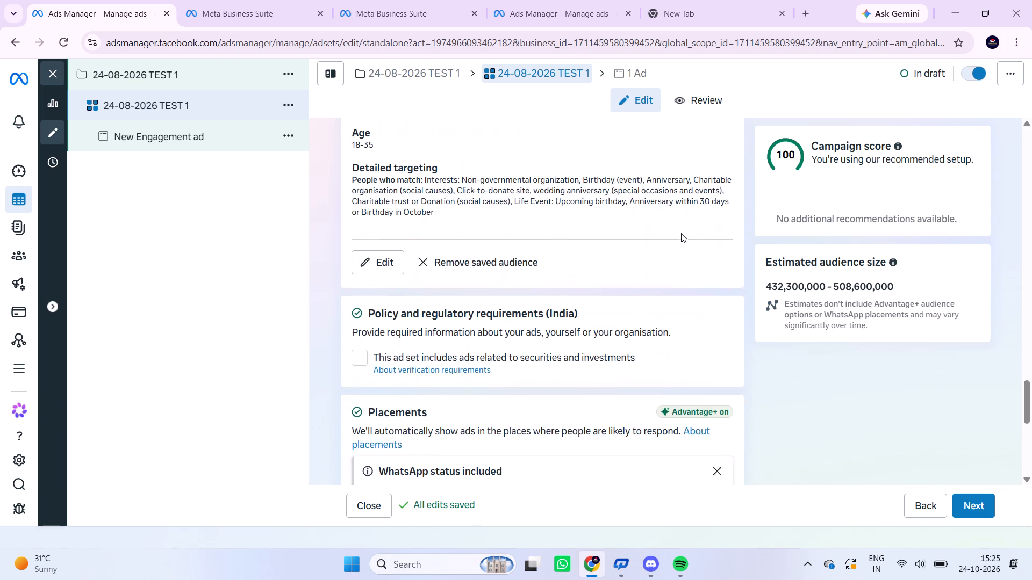
{"action": "scroll", "coordinate": [681, 233], "scroll_direction": "down", "scroll_amount": 5}
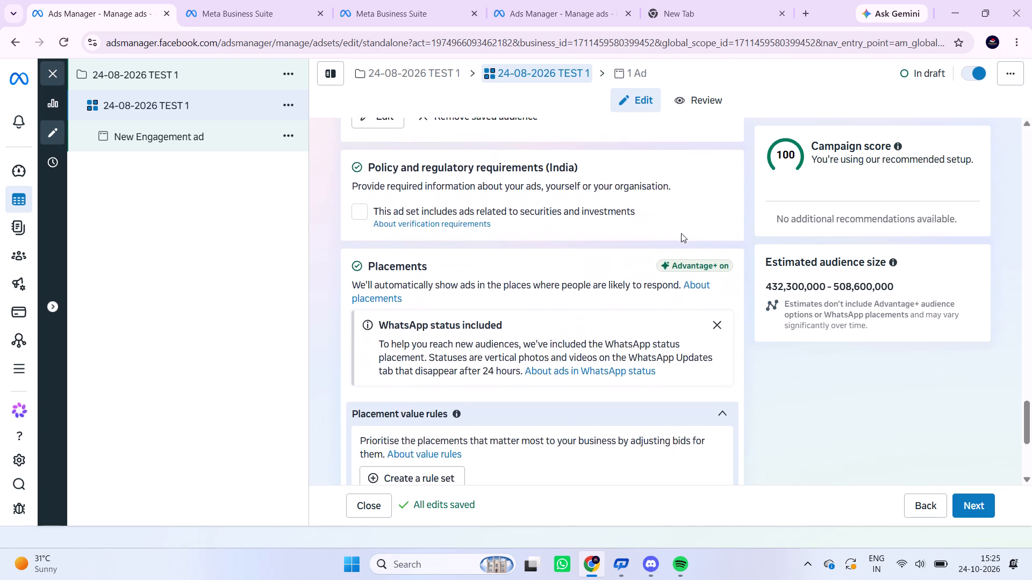
{"action": "scroll", "coordinate": [681, 233], "scroll_direction": "down", "scroll_amount": 2}
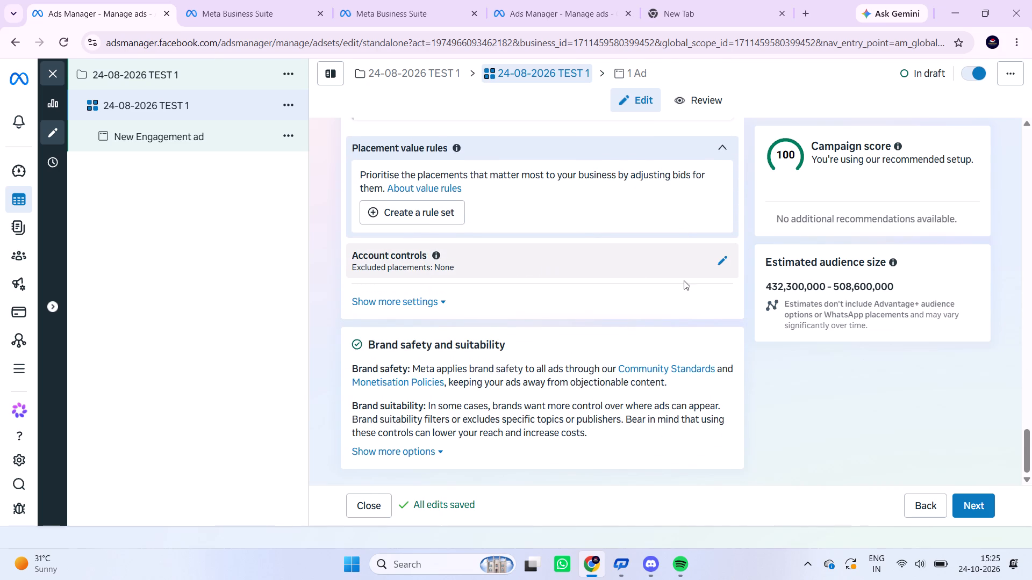
{"action": "scroll", "coordinate": [550, 401], "scroll_direction": "down", "scroll_amount": 1}
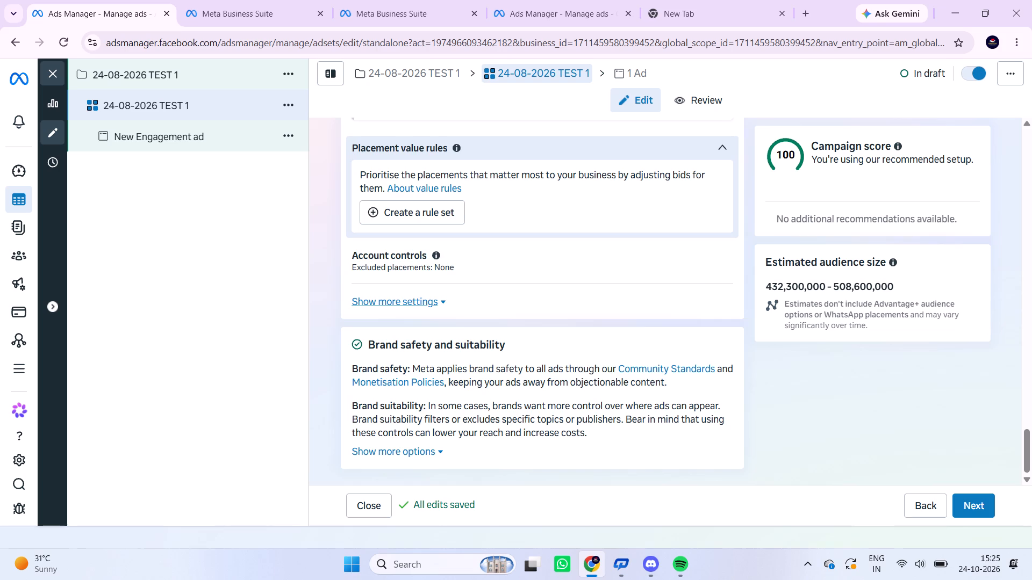
{"action": "scroll", "coordinate": [550, 401], "scroll_direction": "up", "scroll_amount": 13}
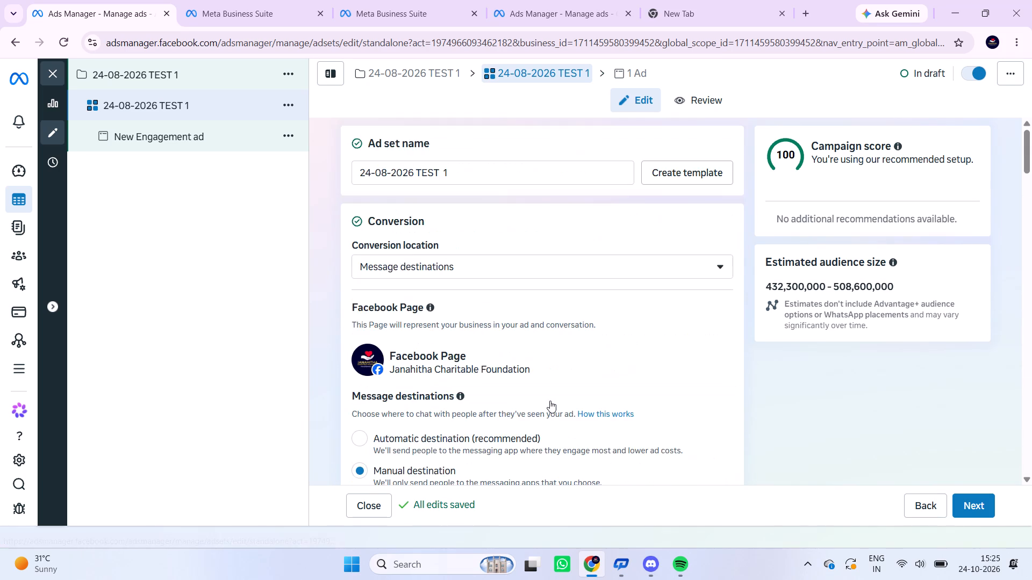
{"action": "scroll", "coordinate": [550, 401], "scroll_direction": "down", "scroll_amount": 6}
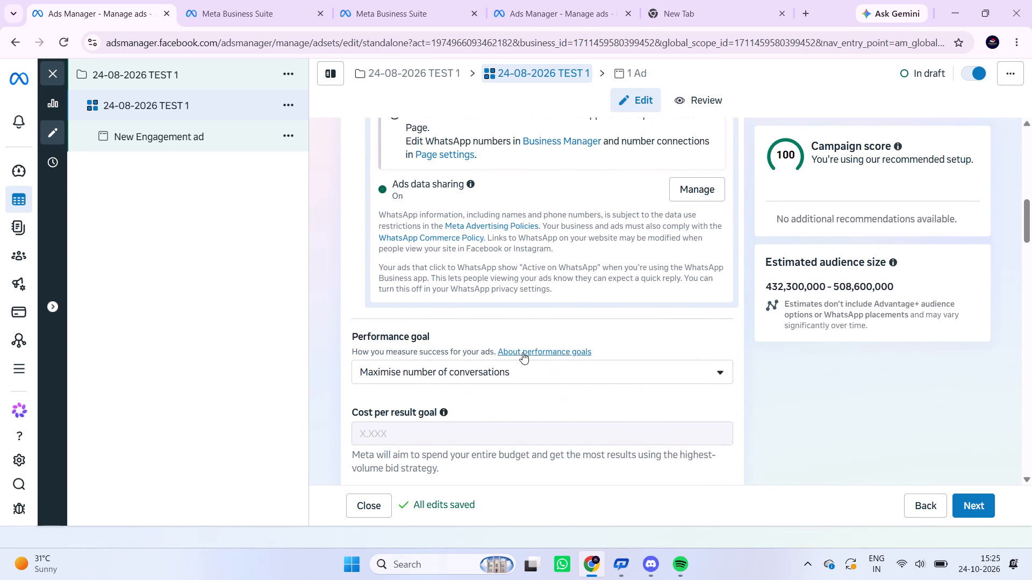
{"action": "scroll", "coordinate": [523, 321], "scroll_direction": "down", "scroll_amount": 2}
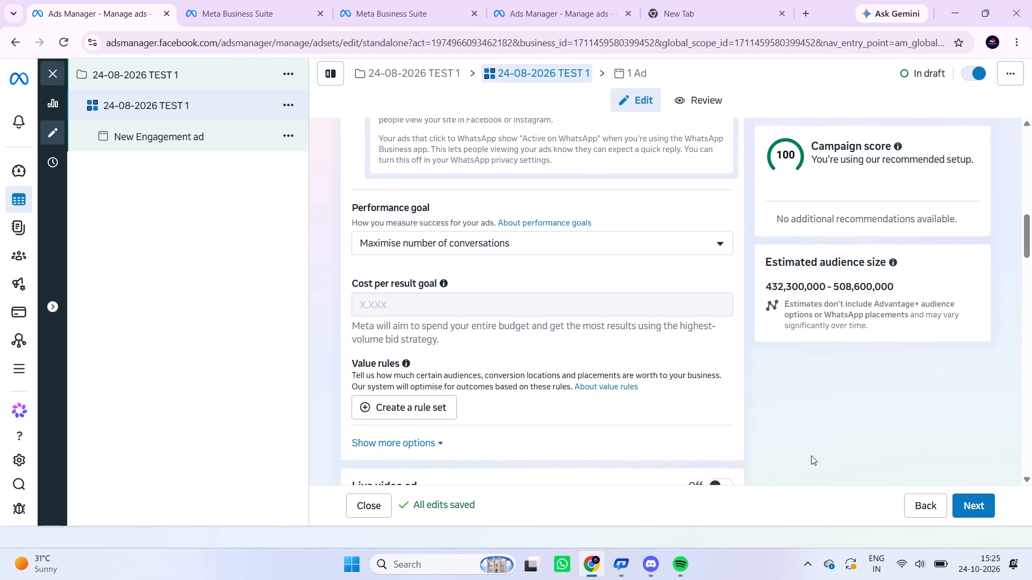
Continue to the ad level and rename the new engagement ad as 24-08-2026 TEST 1.
{"action": "left_click", "coordinate": [971, 504]}
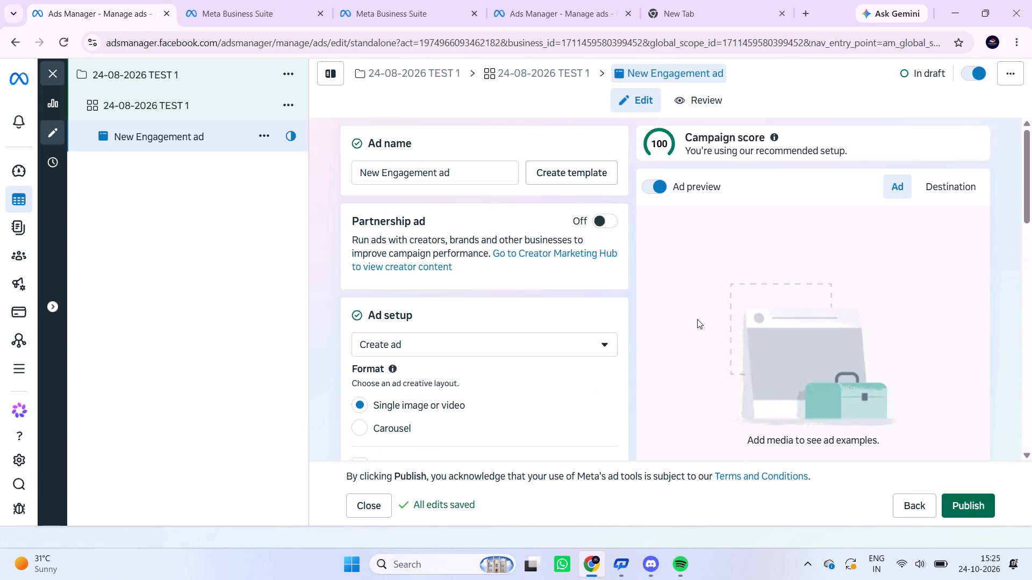
{"action": "double_click", "coordinate": [461, 172]}
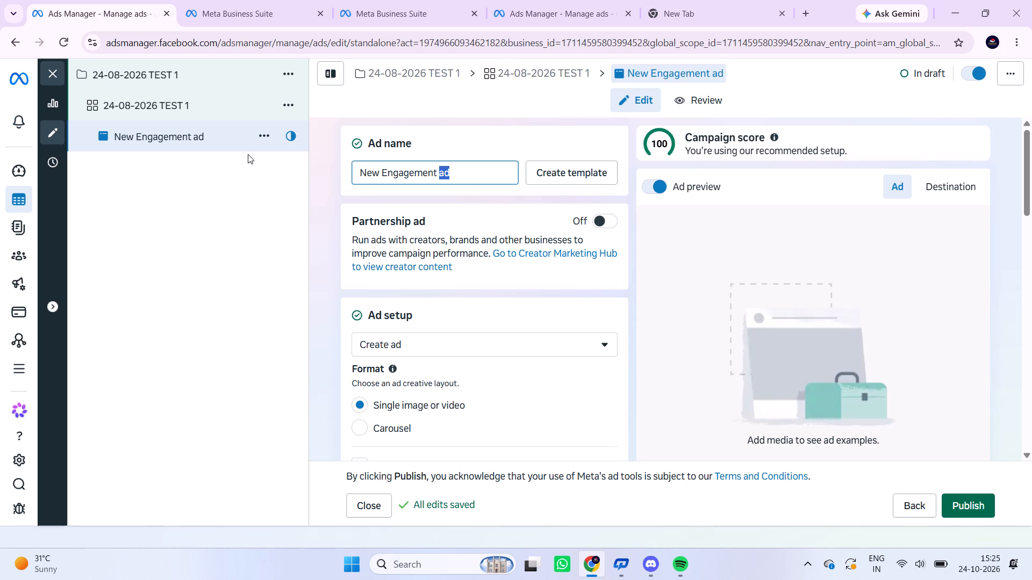
{"action": "key", "text": "BackSpace"}
{"action": "key", "text": "BackSpace"}
{"action": "key", "text": "BackSpace"}
{"action": "key", "text": "BackSpace"}
{"action": "key", "text": "BackSpace"}
{"action": "key", "text": "BackSpace"}
{"action": "key", "text": "BackSpace"}
{"action": "key", "text": "BackSpace"}
{"action": "key", "text": "BackSpace"}
{"action": "key", "text": "BackSpace"}
{"action": "key", "text": "BackSpace"}
{"action": "key", "text": "BackSpace"}
{"action": "key", "text": "BackSpace"}
{"action": "key", "text": "BackSpace"}
{"action": "key", "text": "BackSpace"}
{"action": "key", "text": "BackSpace"}
{"action": "key", "text": "BackSpace"}
{"action": "key", "text": "BackSpace"}
{"action": "key", "text": "BackSpace"}
{"action": "key", "text": "BackSpace"}
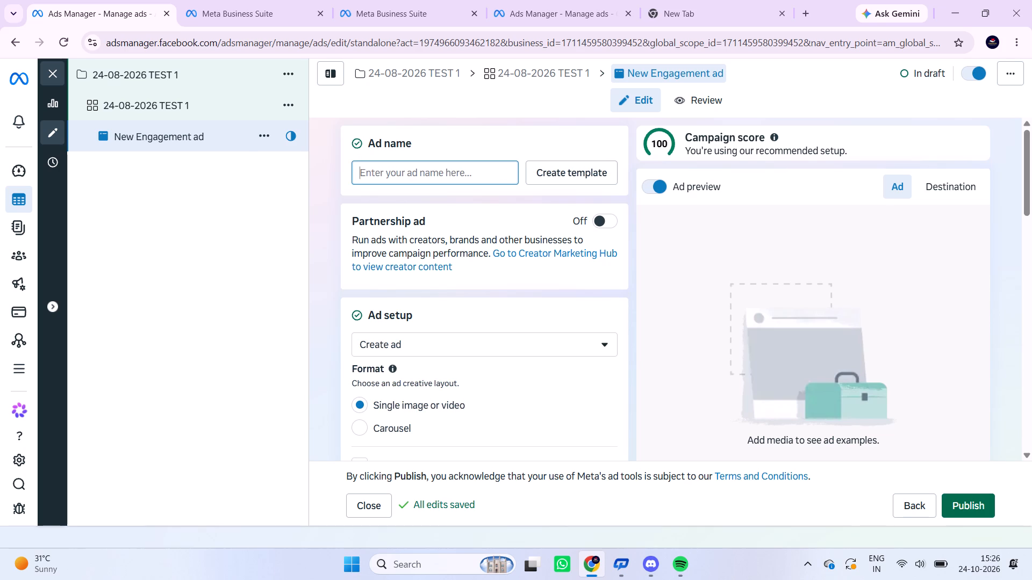
{"action": "key", "text": "ctrl+v"}
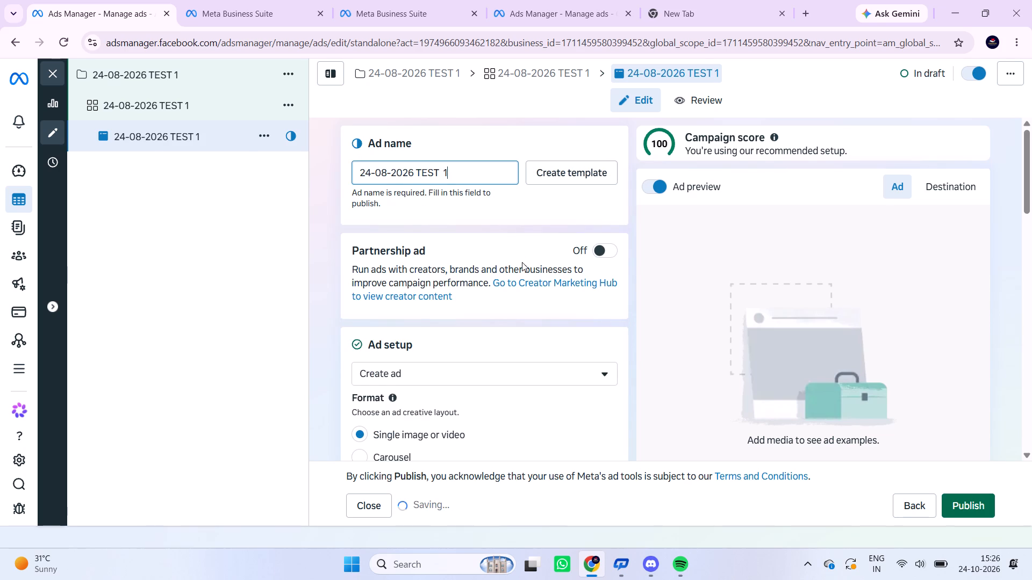
Look through the ad's setup, destination, creative, creative testing, conversations and tracking sections.
{"action": "scroll", "coordinate": [522, 262], "scroll_direction": "down", "scroll_amount": 3}
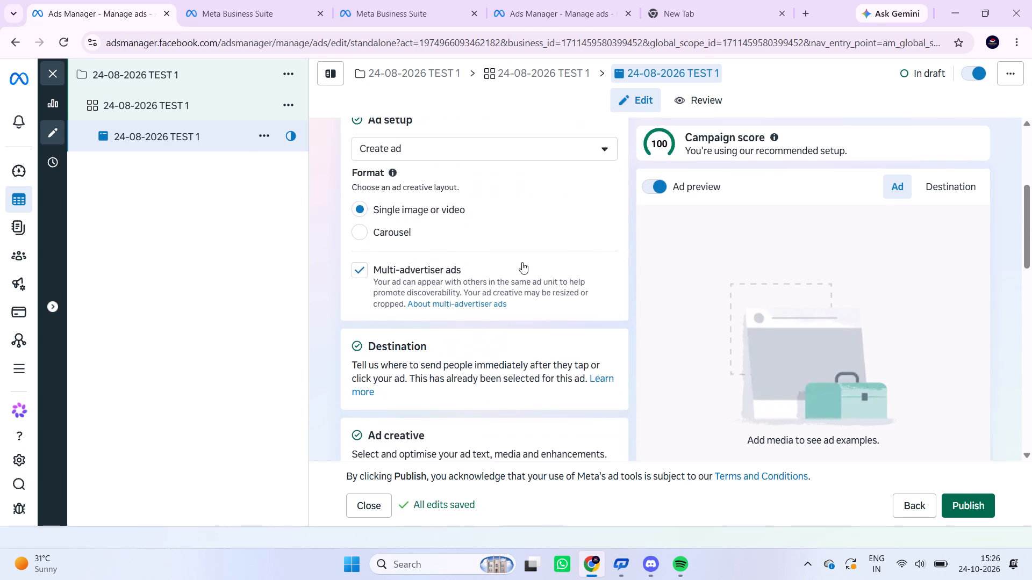
{"action": "scroll", "coordinate": [522, 262], "scroll_direction": "down", "scroll_amount": 3}
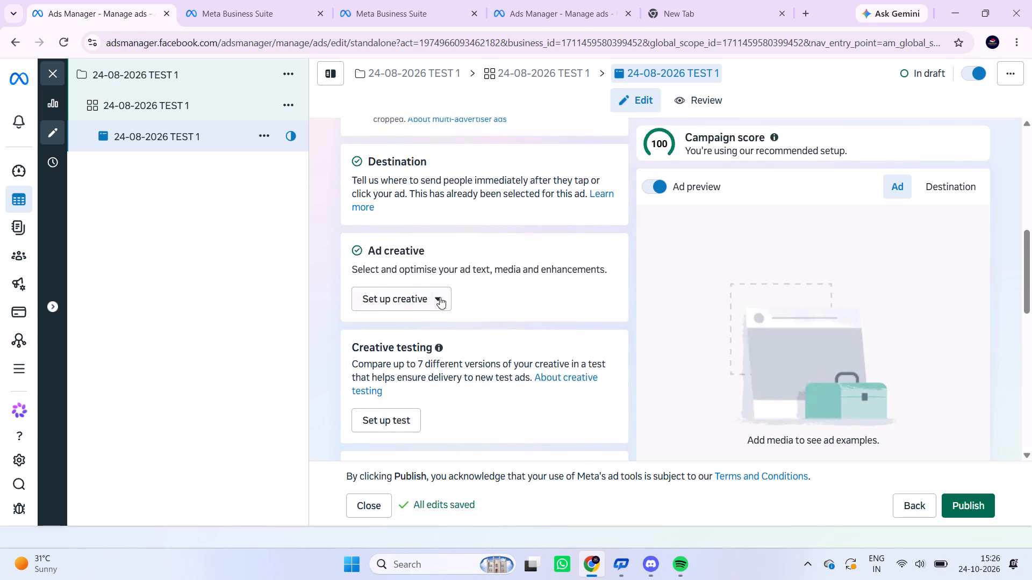
{"action": "scroll", "coordinate": [429, 314], "scroll_direction": "down", "scroll_amount": 6}
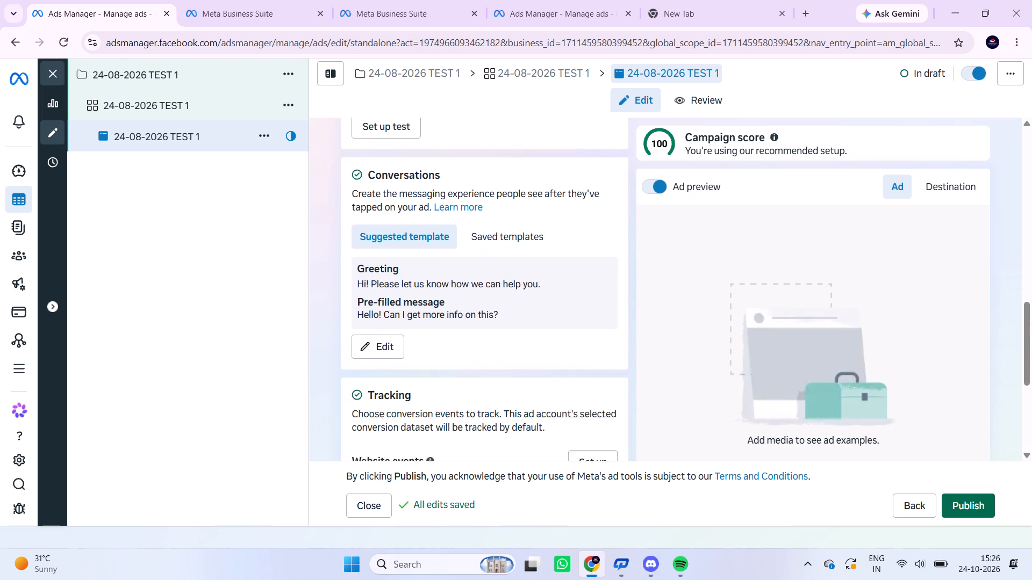
{"action": "scroll", "coordinate": [429, 314], "scroll_direction": "down", "scroll_amount": 2}
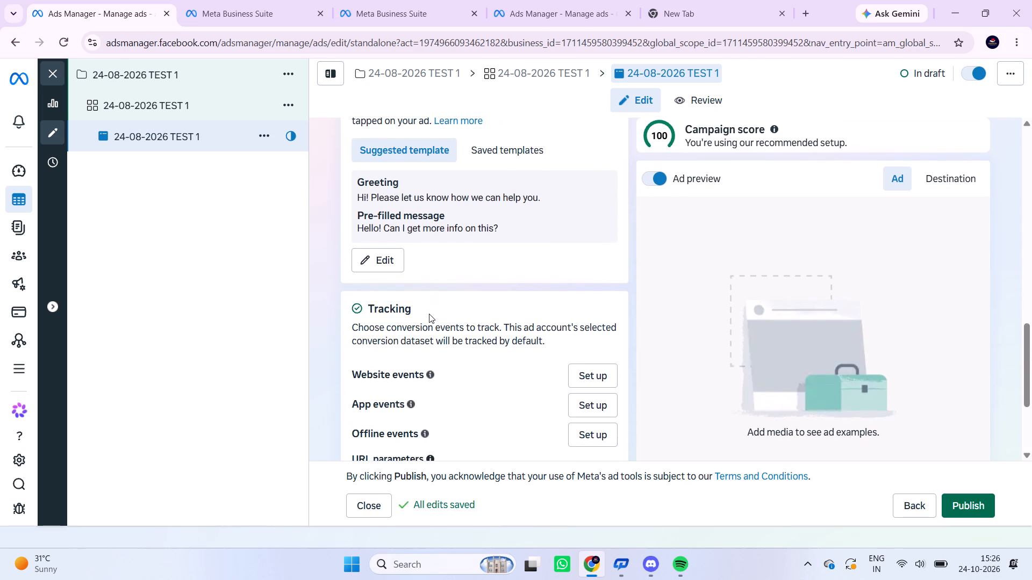
{"action": "scroll", "coordinate": [429, 314], "scroll_direction": "down", "scroll_amount": 3}
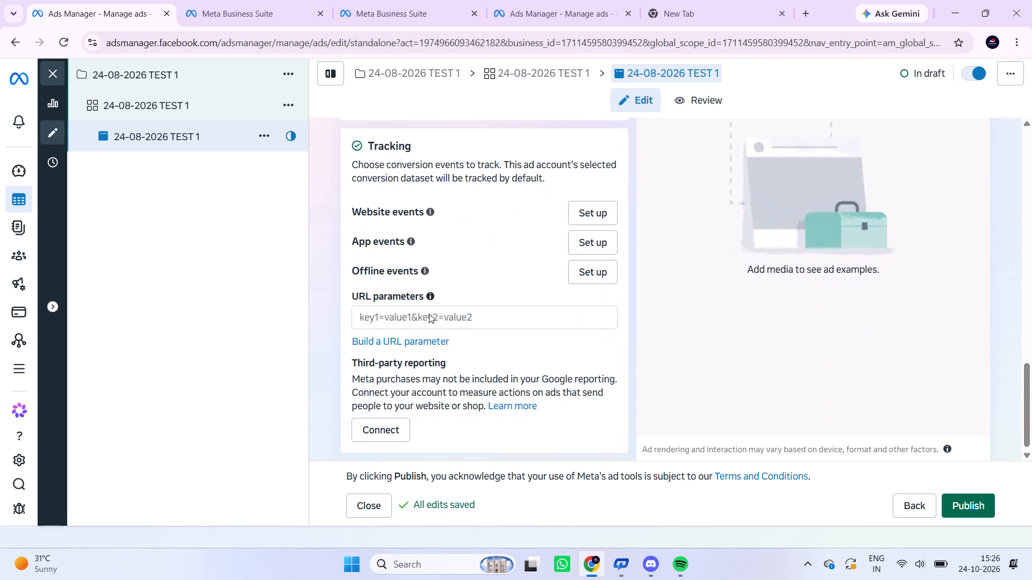
{"action": "scroll", "coordinate": [429, 314], "scroll_direction": "down", "scroll_amount": 2}
Start setting up the ad creative with a video, opening the media selection.
{"action": "scroll", "coordinate": [429, 314], "scroll_direction": "up", "scroll_amount": 2}
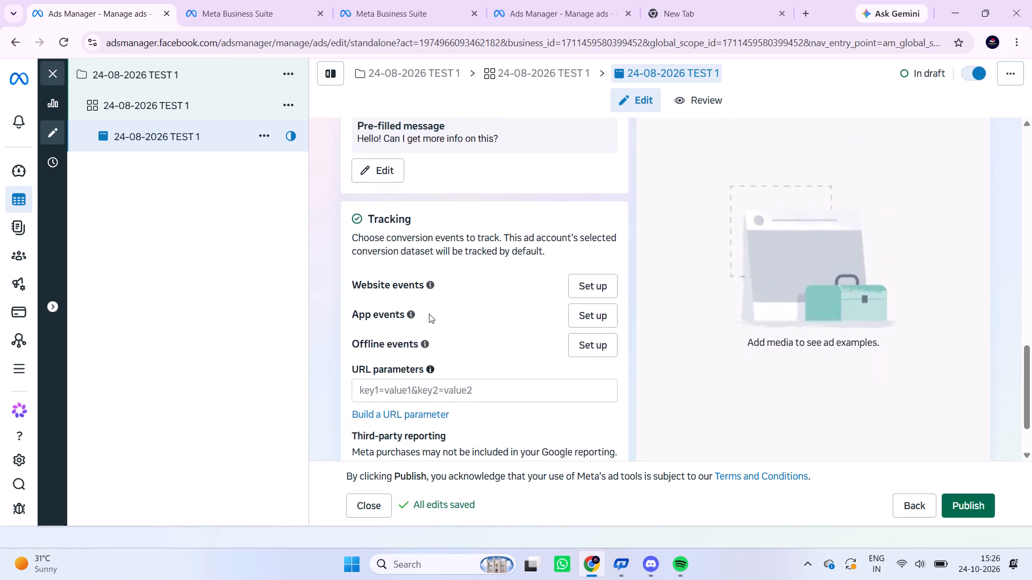
{"action": "scroll", "coordinate": [429, 314], "scroll_direction": "up", "scroll_amount": 4}
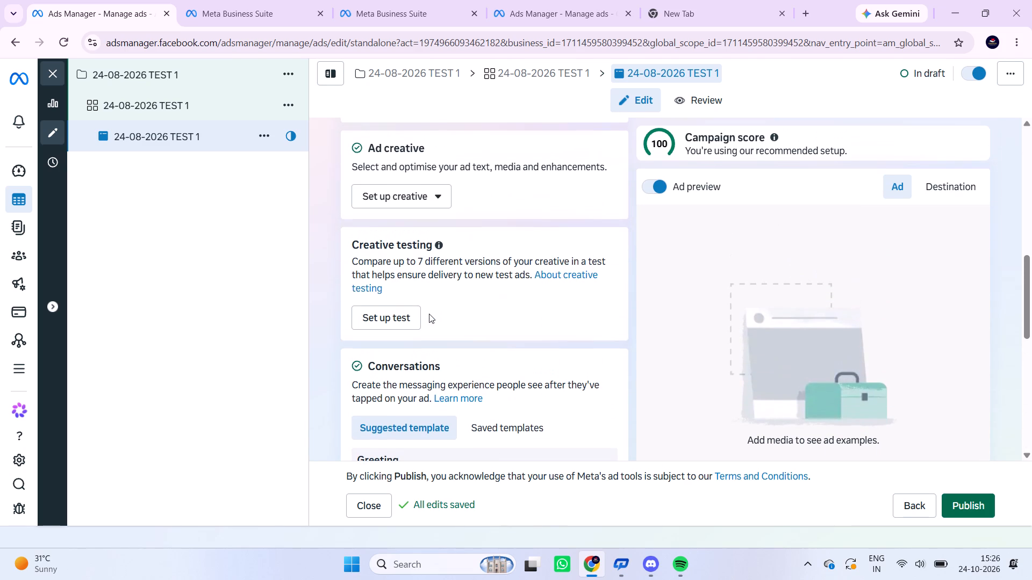
{"action": "double_click", "coordinate": [414, 184]}
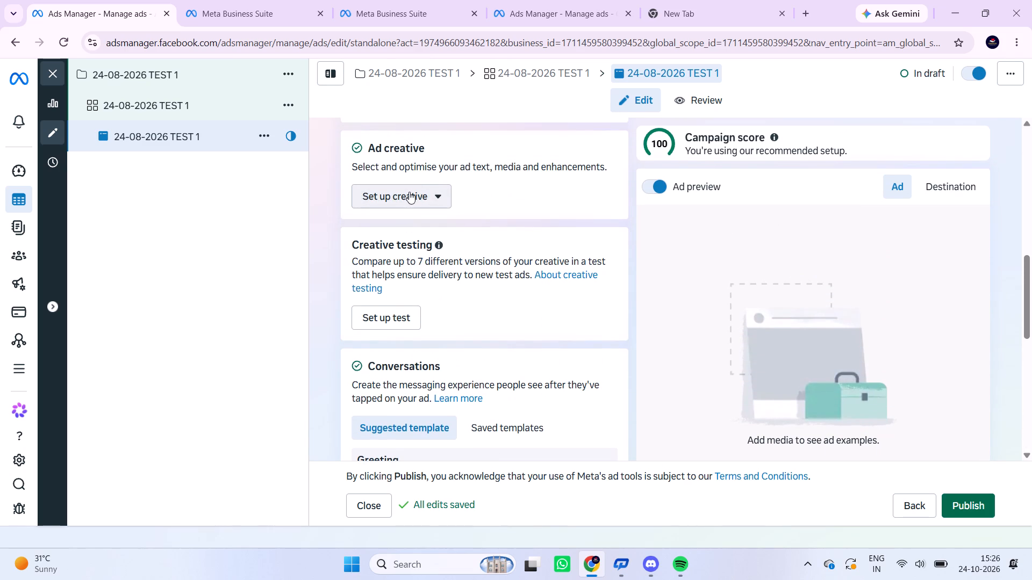
{"action": "left_click", "coordinate": [409, 192]}
{"action": "left_click", "coordinate": [390, 258]}
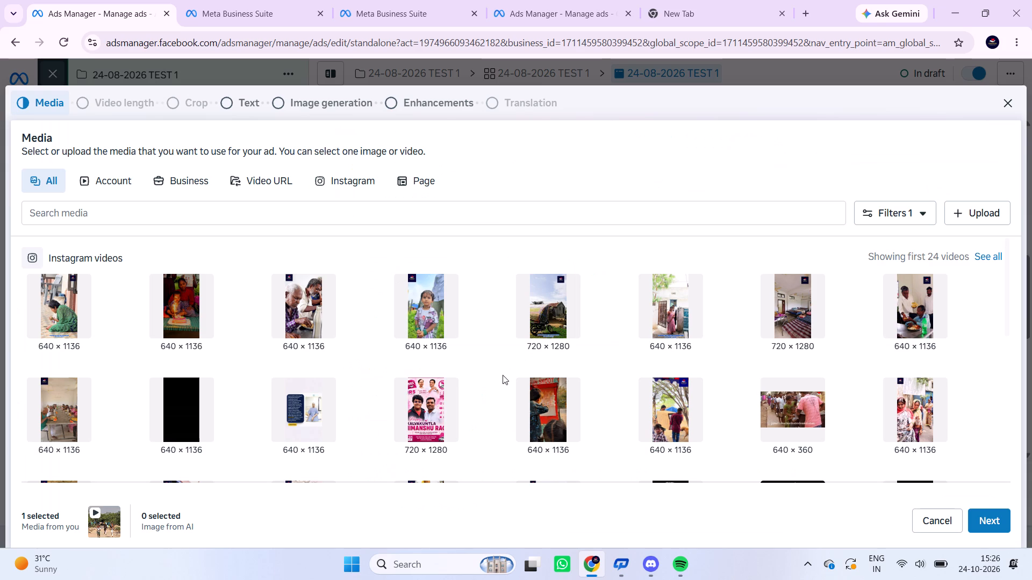
Browse the Instagram videos and the Janahitha Charitable Foundation Page videos available for the ad, and check the Page choices.
{"action": "scroll", "coordinate": [503, 375], "scroll_direction": "down", "scroll_amount": 2}
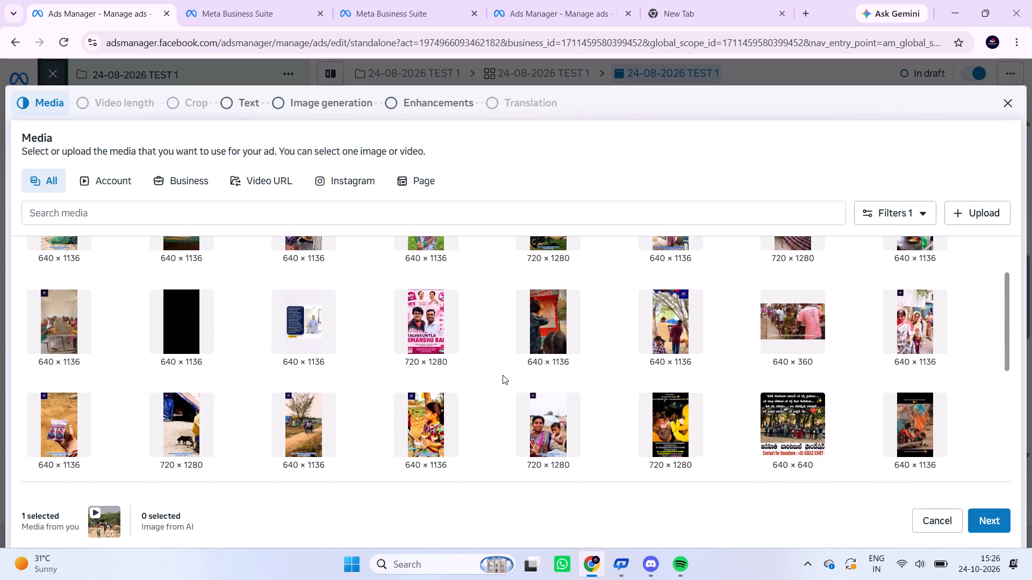
{"action": "scroll", "coordinate": [503, 375], "scroll_direction": "down", "scroll_amount": 1}
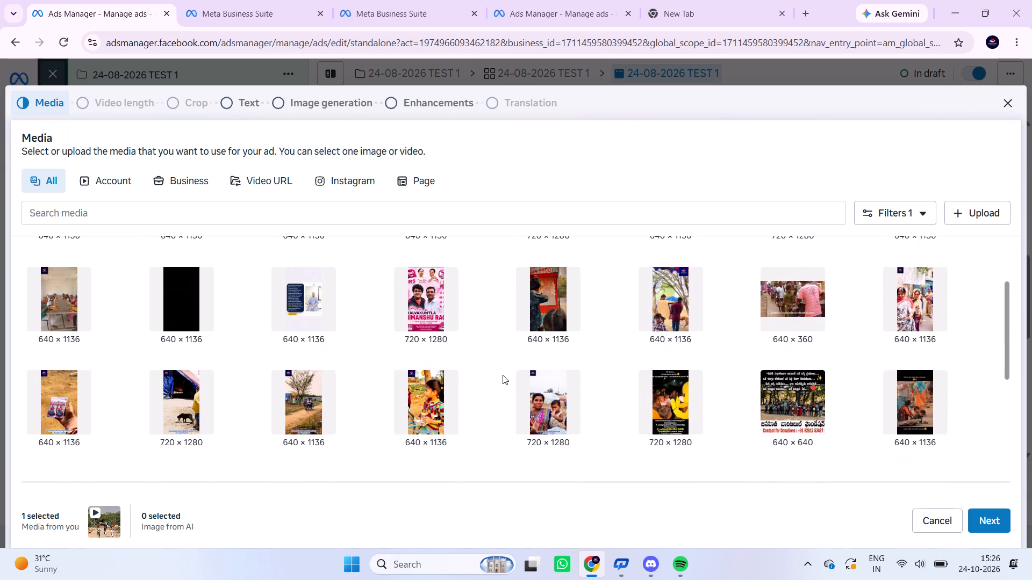
{"action": "scroll", "coordinate": [503, 375], "scroll_direction": "down", "scroll_amount": 3}
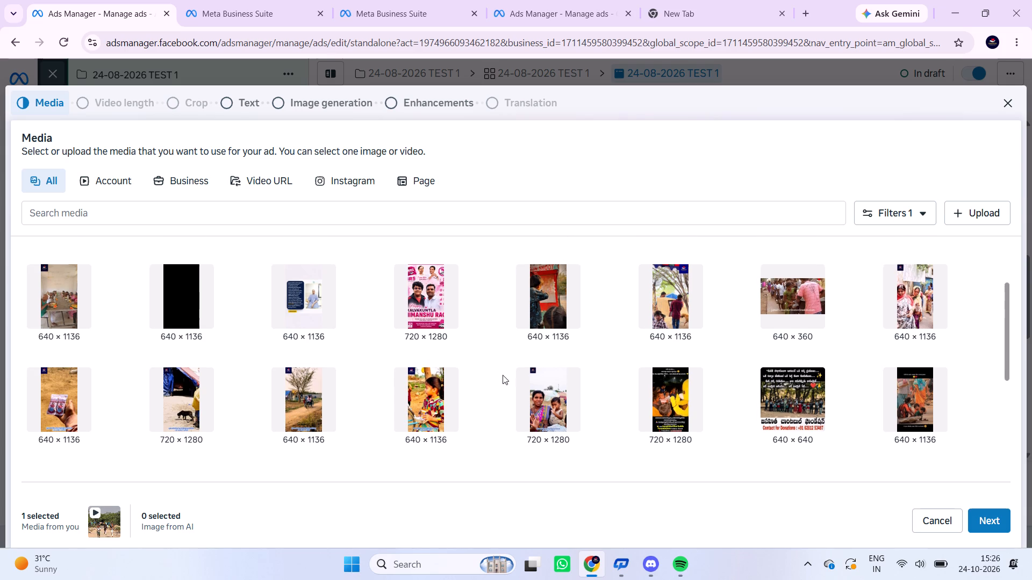
{"action": "scroll", "coordinate": [503, 375], "scroll_direction": "down", "scroll_amount": 2}
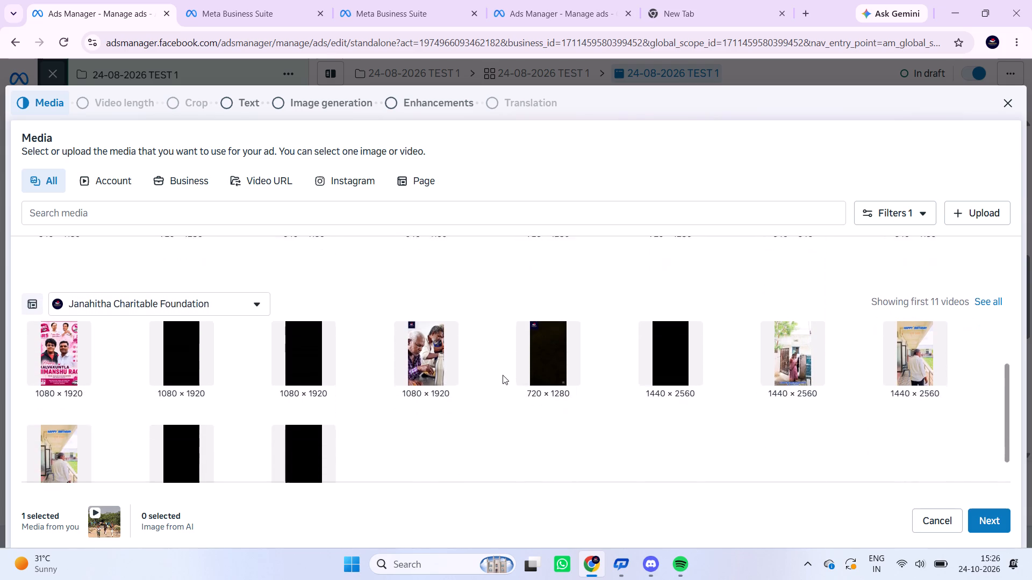
{"action": "scroll", "coordinate": [503, 375], "scroll_direction": "down", "scroll_amount": 1}
{"action": "scroll", "coordinate": [503, 375], "scroll_direction": "up", "scroll_amount": 1}
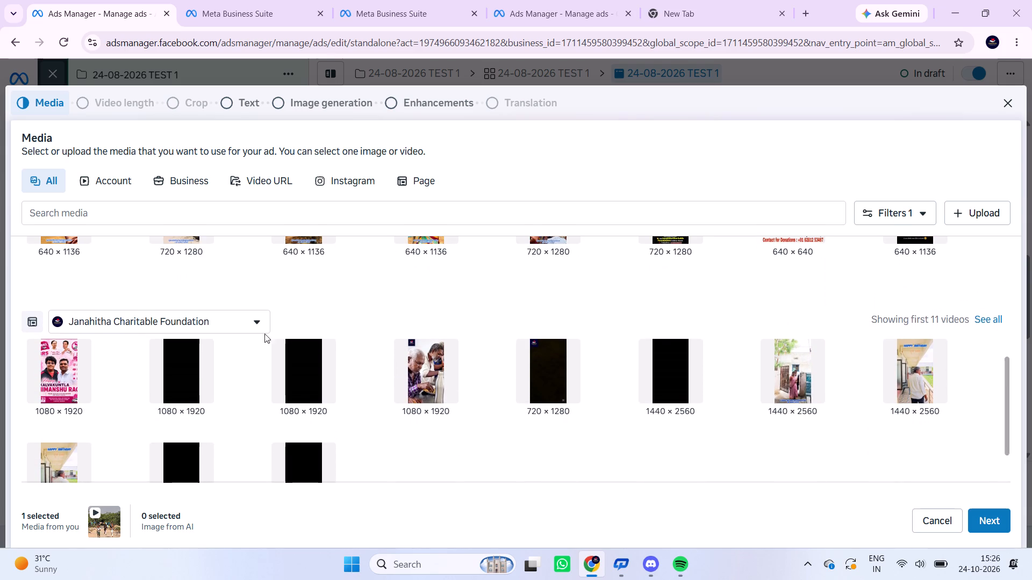
{"action": "left_click", "coordinate": [255, 322]}
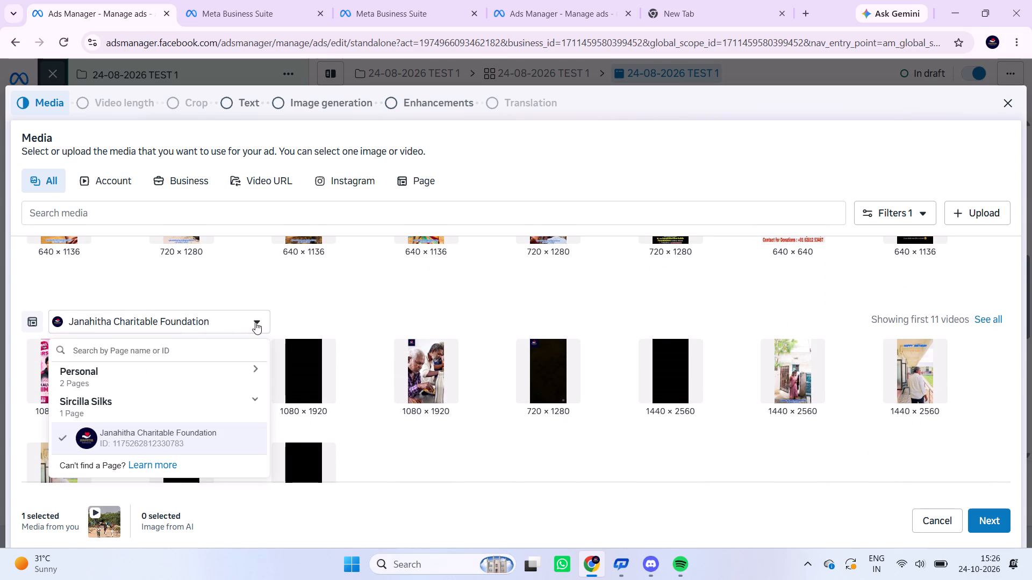
{"action": "left_click", "coordinate": [255, 322]}
{"action": "scroll", "coordinate": [329, 390], "scroll_direction": "down", "scroll_amount": 3}
{"action": "scroll", "coordinate": [329, 390], "scroll_direction": "up", "scroll_amount": 6}
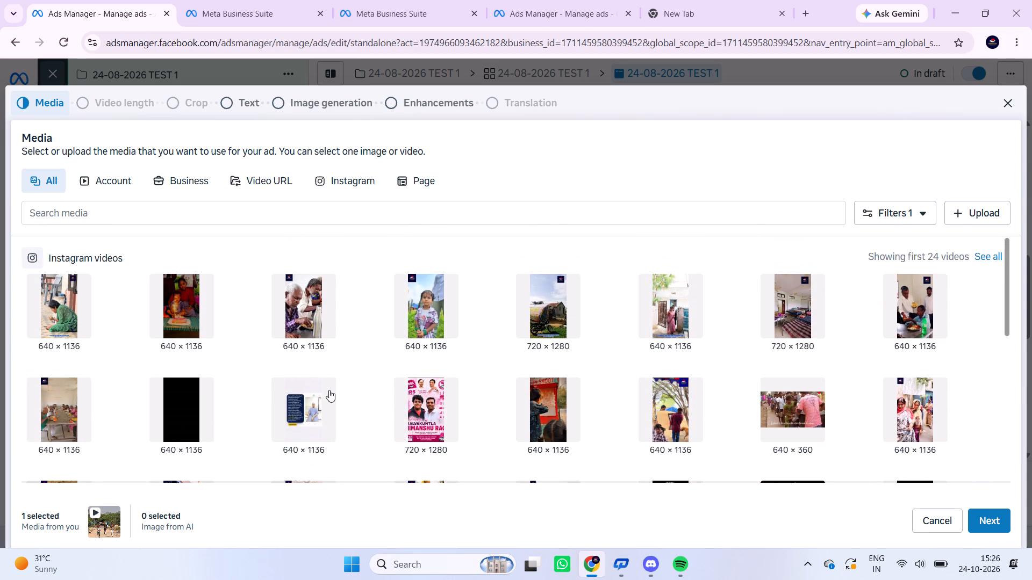
{"action": "scroll", "coordinate": [329, 390], "scroll_direction": "up", "scroll_amount": 1}
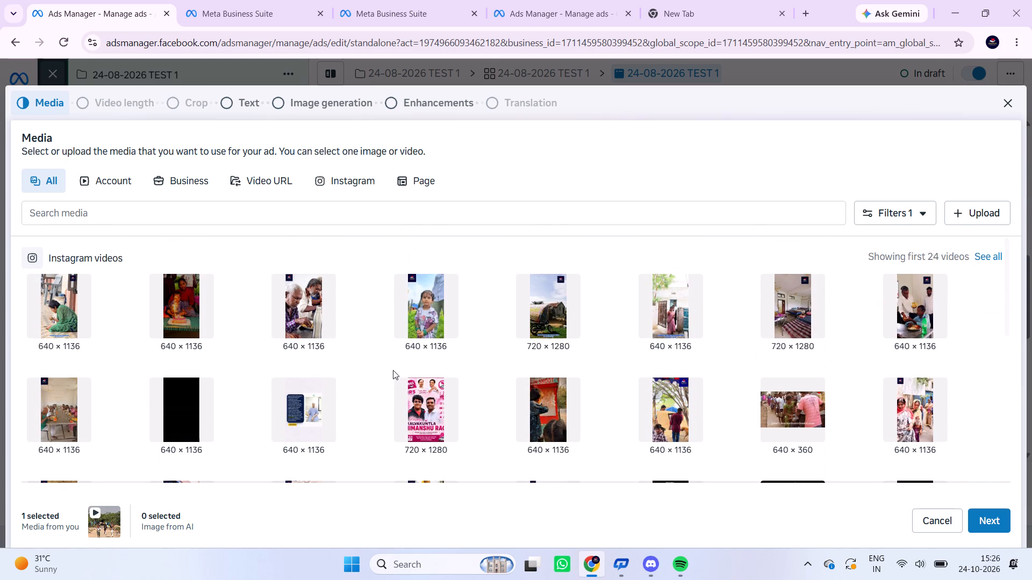
Look through the full set of Instagram videos and Janahitha Charitable Foundation Page videos offered for the ad.
{"action": "scroll", "coordinate": [384, 361], "scroll_direction": "down", "scroll_amount": 1}
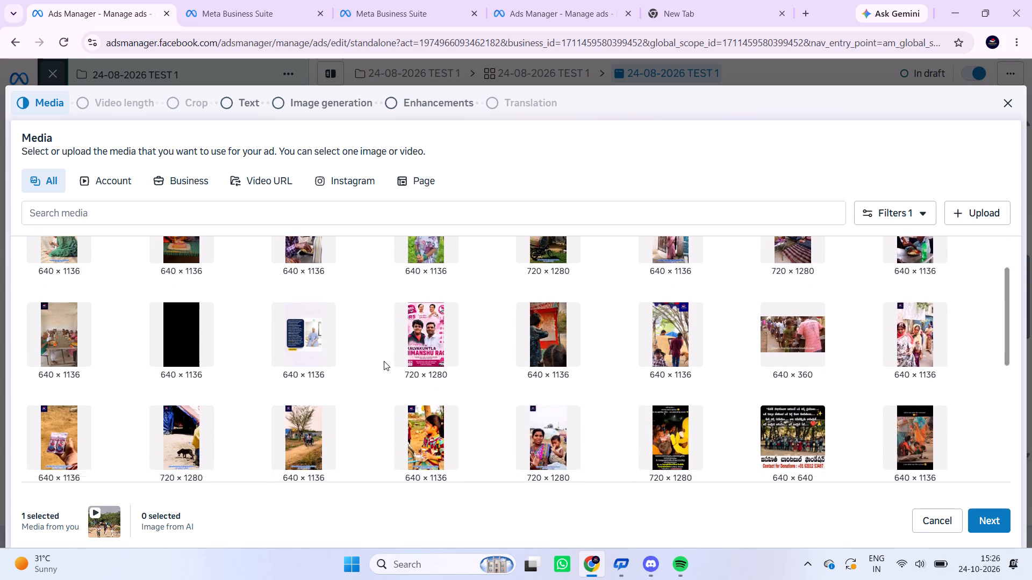
{"action": "scroll", "coordinate": [384, 361], "scroll_direction": "down", "scroll_amount": 4}
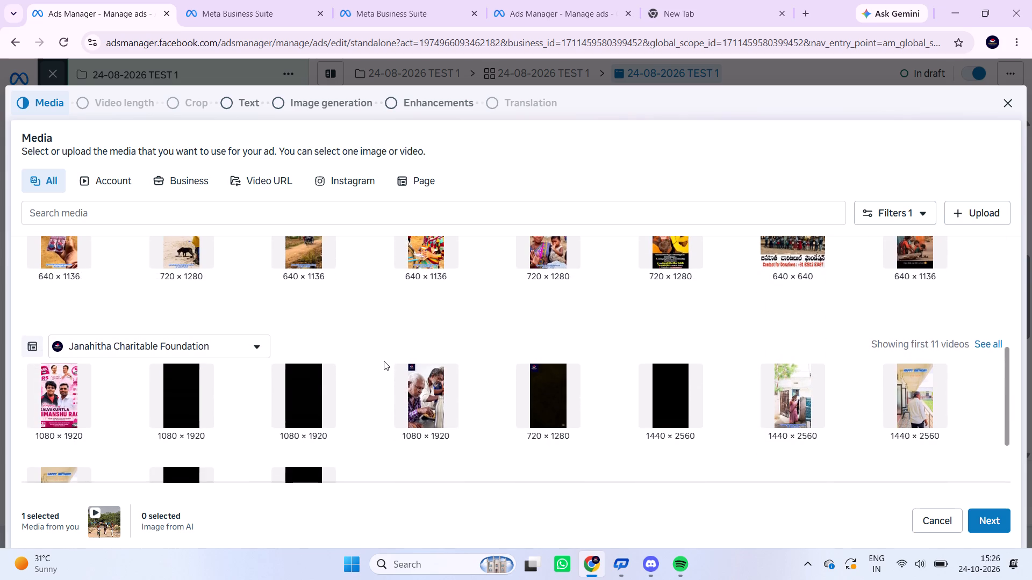
{"action": "scroll", "coordinate": [384, 361], "scroll_direction": "down", "scroll_amount": 5}
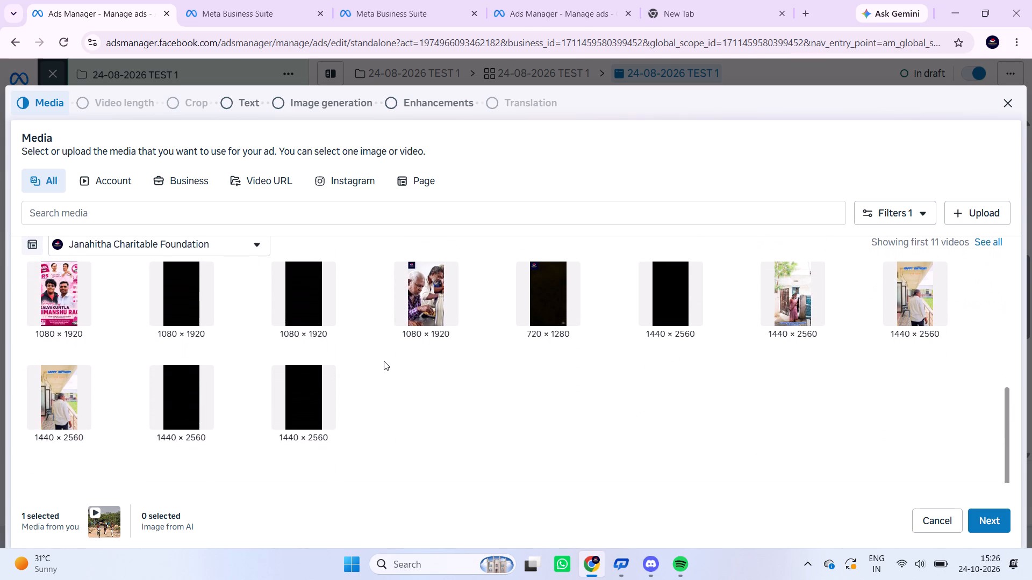
{"action": "scroll", "coordinate": [384, 361], "scroll_direction": "up", "scroll_amount": 5}
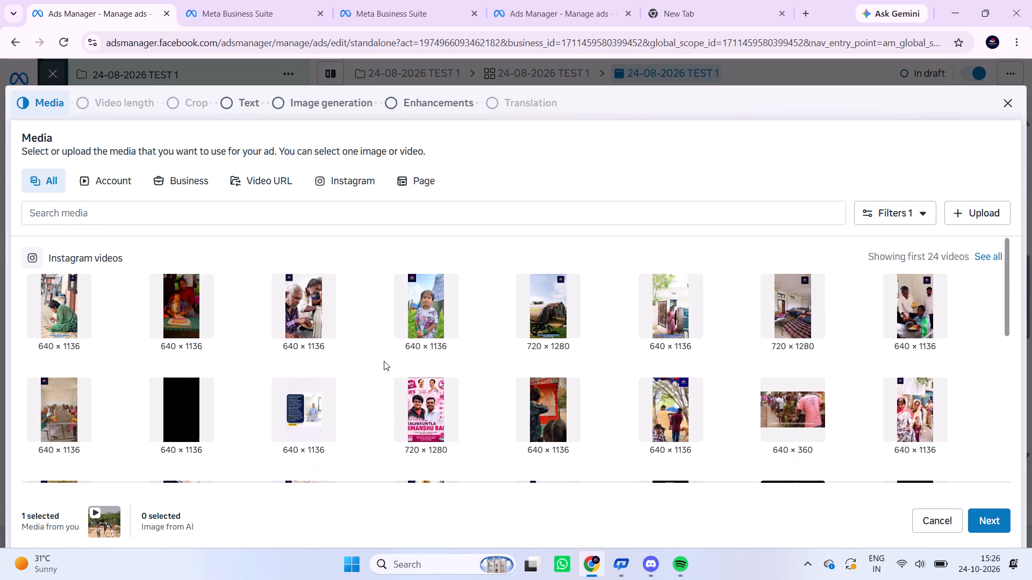
Check the Account, Business and Video URL media sources for a video to use in the ad.
{"action": "left_click", "coordinate": [112, 167]}
{"action": "left_click", "coordinate": [108, 175]}
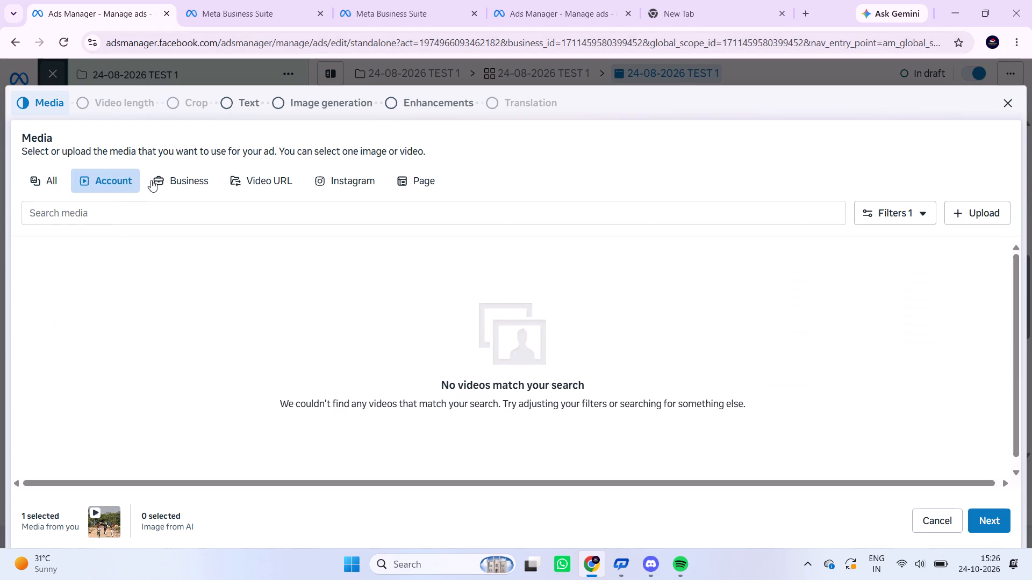
{"action": "left_click", "coordinate": [465, 351]}
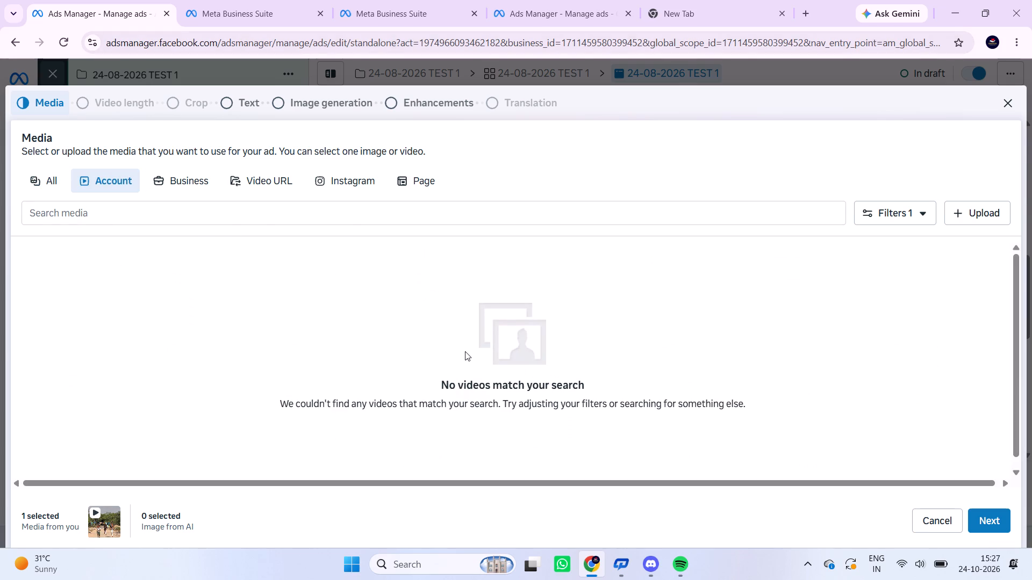
{"action": "left_click", "coordinate": [209, 171]}
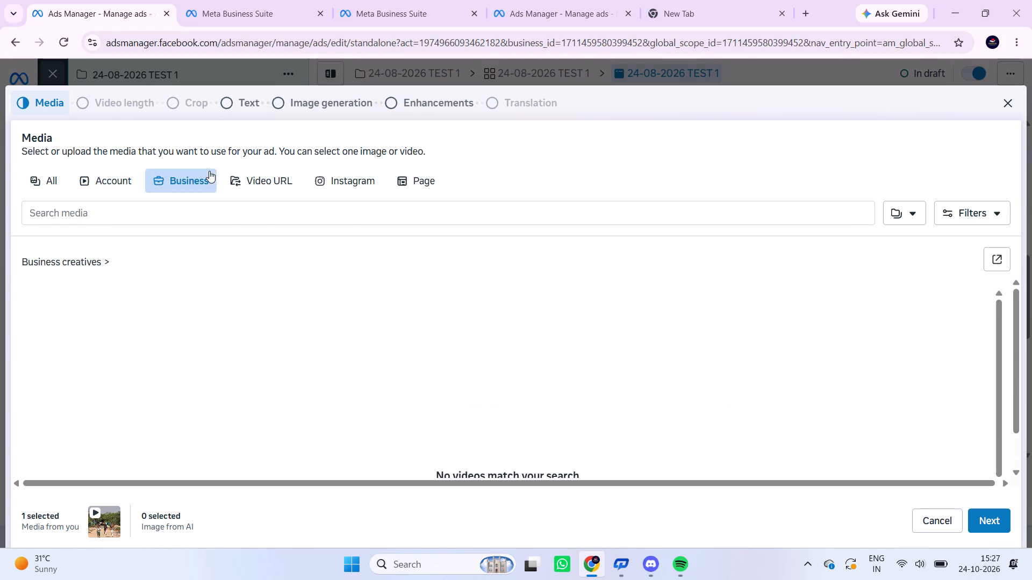
{"action": "left_click", "coordinate": [266, 178]}
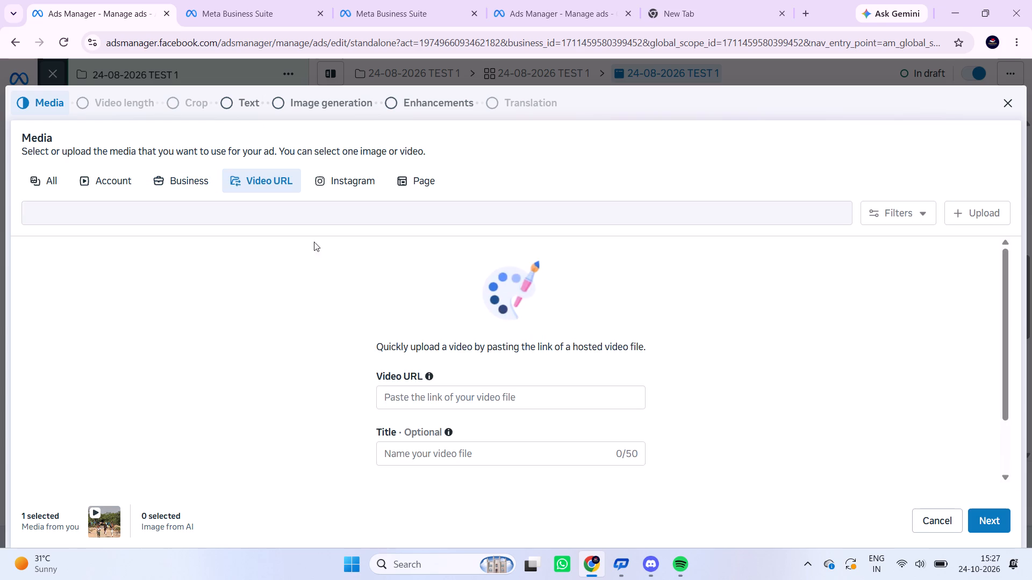
Look through the Instagram videos available for the ad once more.
{"action": "left_click", "coordinate": [427, 394]}
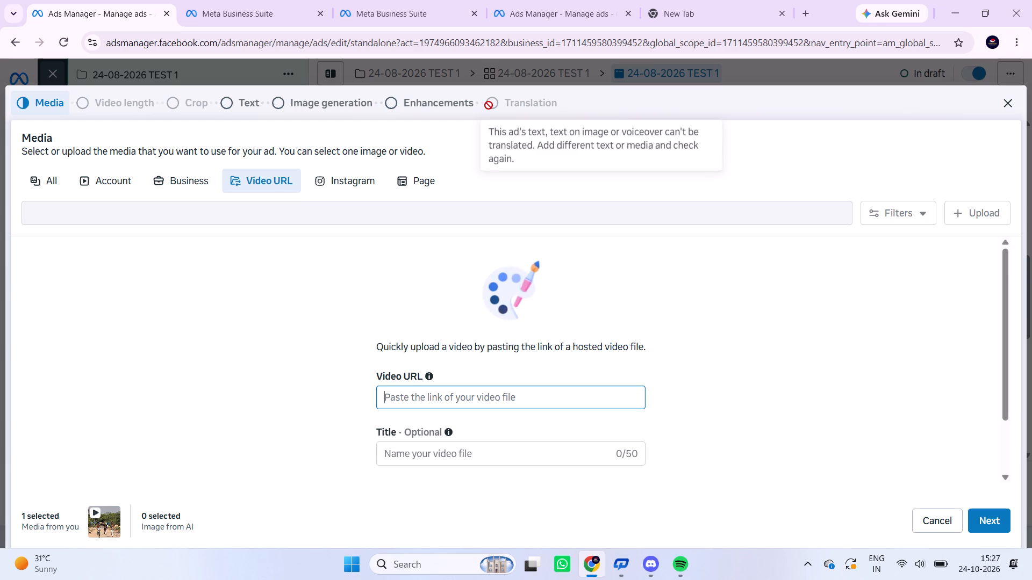
{"action": "left_click", "coordinate": [355, 183]}
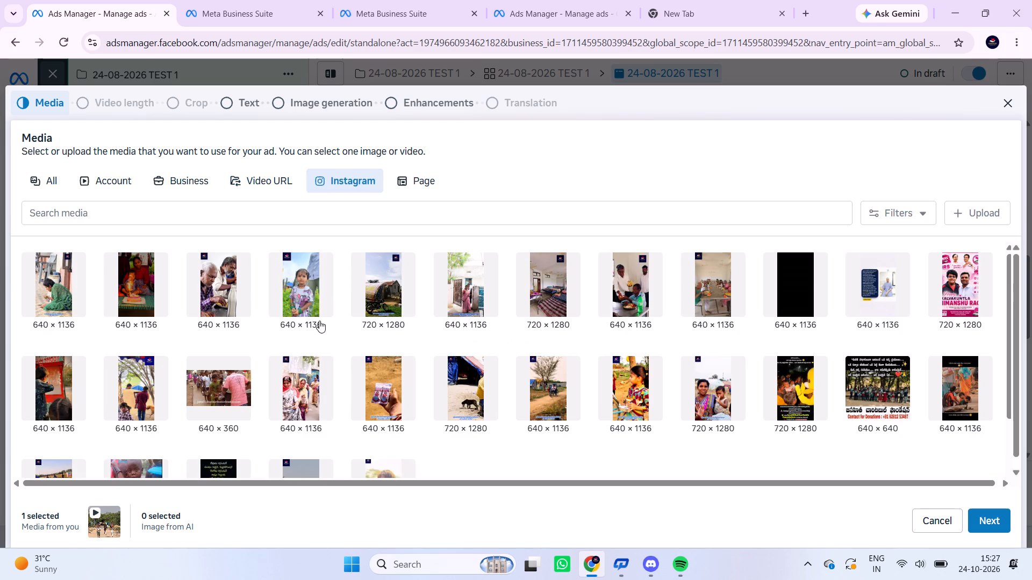
{"action": "scroll", "coordinate": [319, 321], "scroll_direction": "down", "scroll_amount": 4}
{"action": "scroll", "coordinate": [319, 321], "scroll_direction": "up", "scroll_amount": 3}
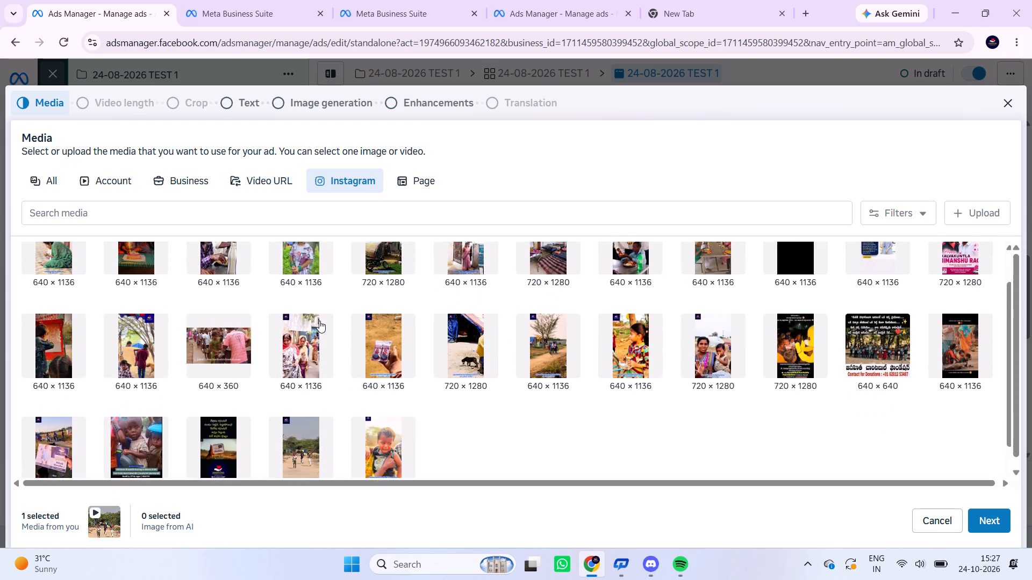
{"action": "scroll", "coordinate": [319, 321], "scroll_direction": "up", "scroll_amount": 3}
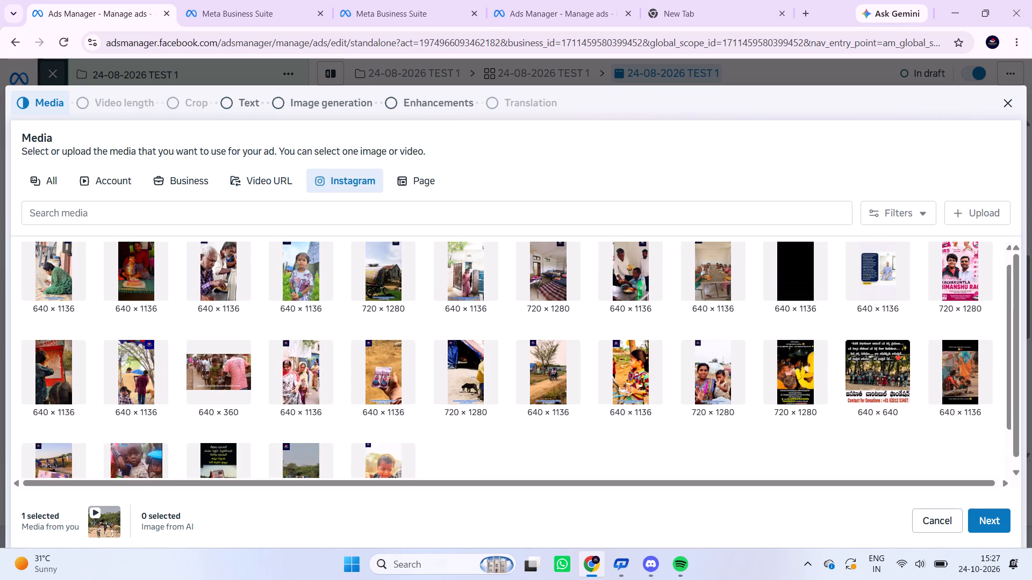
Search the Instagram media for "yAS" and clear the search term.
{"action": "left_click", "coordinate": [395, 208]}
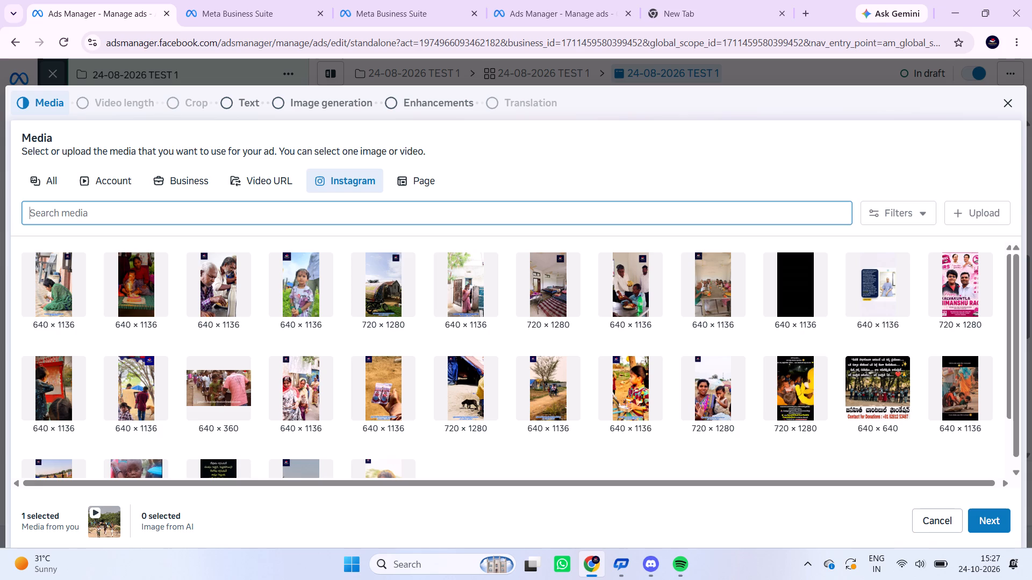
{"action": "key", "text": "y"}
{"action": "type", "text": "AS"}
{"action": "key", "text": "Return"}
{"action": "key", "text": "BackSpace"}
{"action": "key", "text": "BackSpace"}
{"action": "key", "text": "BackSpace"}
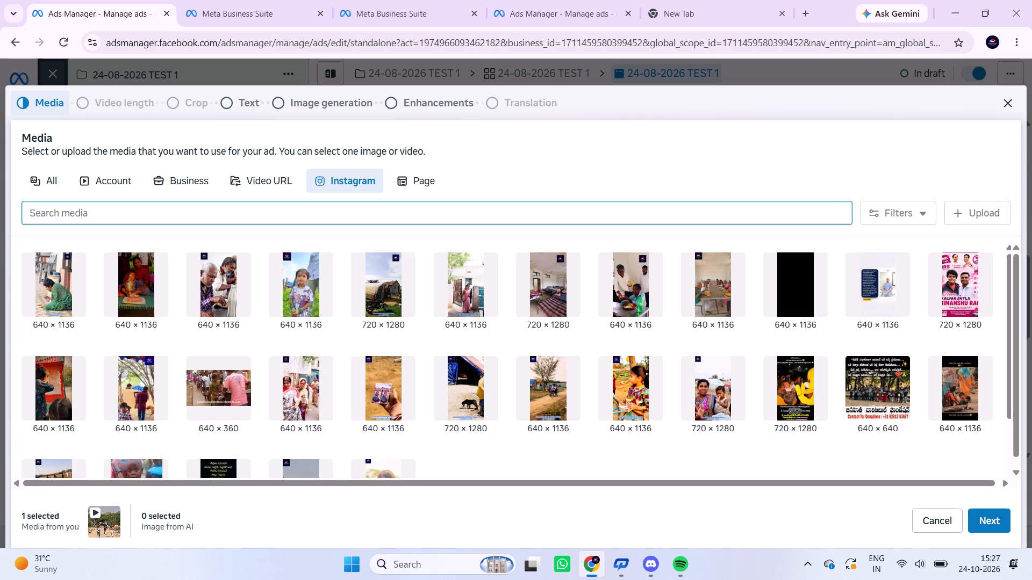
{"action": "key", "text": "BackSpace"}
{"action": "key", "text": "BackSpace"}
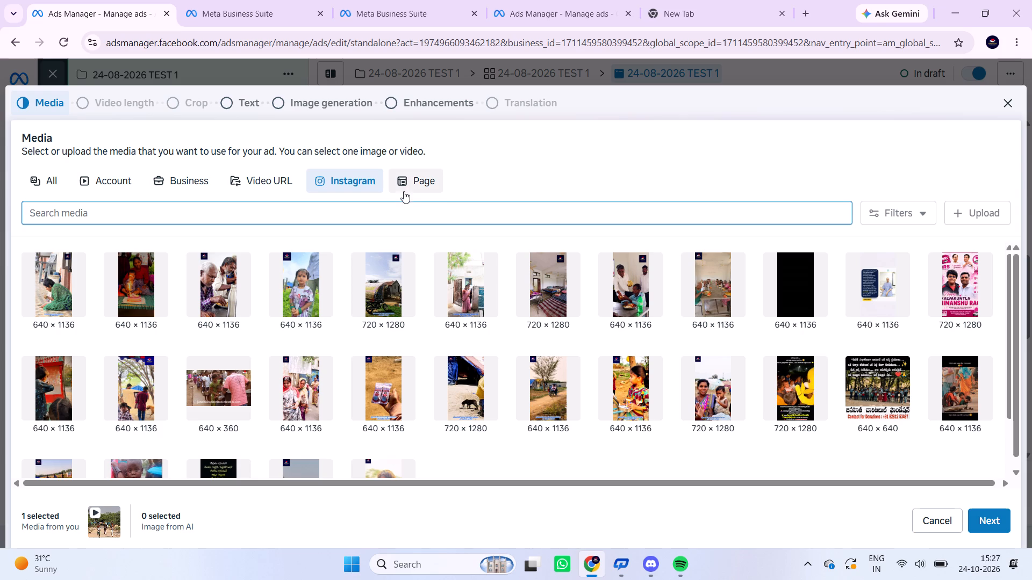
Review the Janahitha Charitable Foundation Page videos and the Pages listed under Personal and Sircilla Silks as media sources.
{"action": "left_click", "coordinate": [409, 189]}
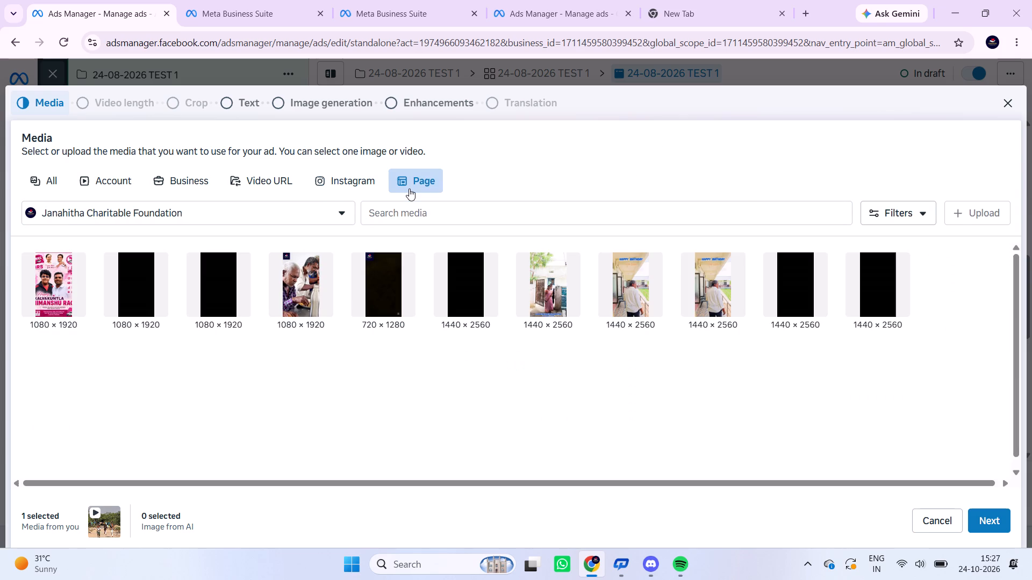
{"action": "left_click", "coordinate": [322, 216]}
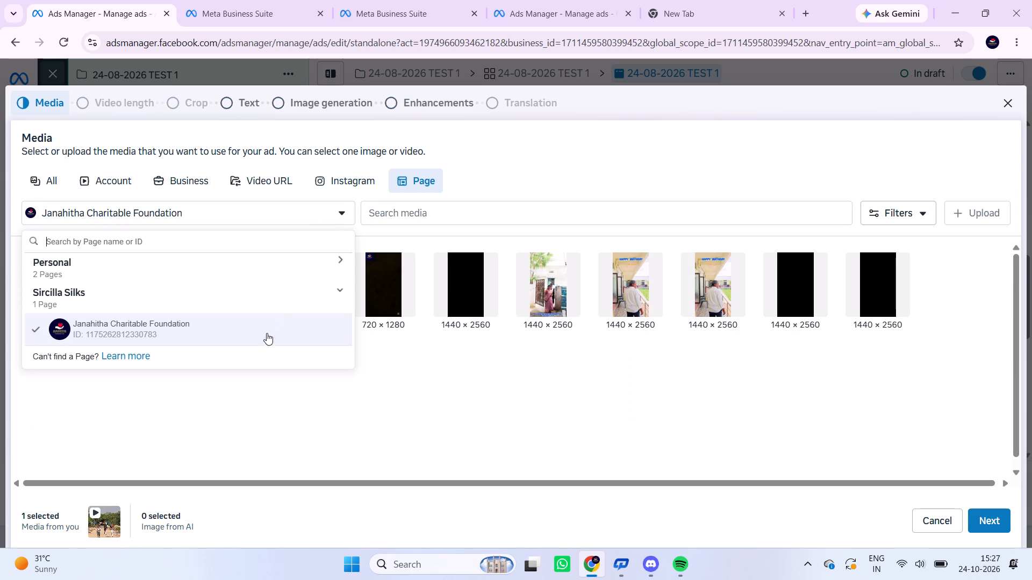
{"action": "left_click", "coordinate": [251, 332]}
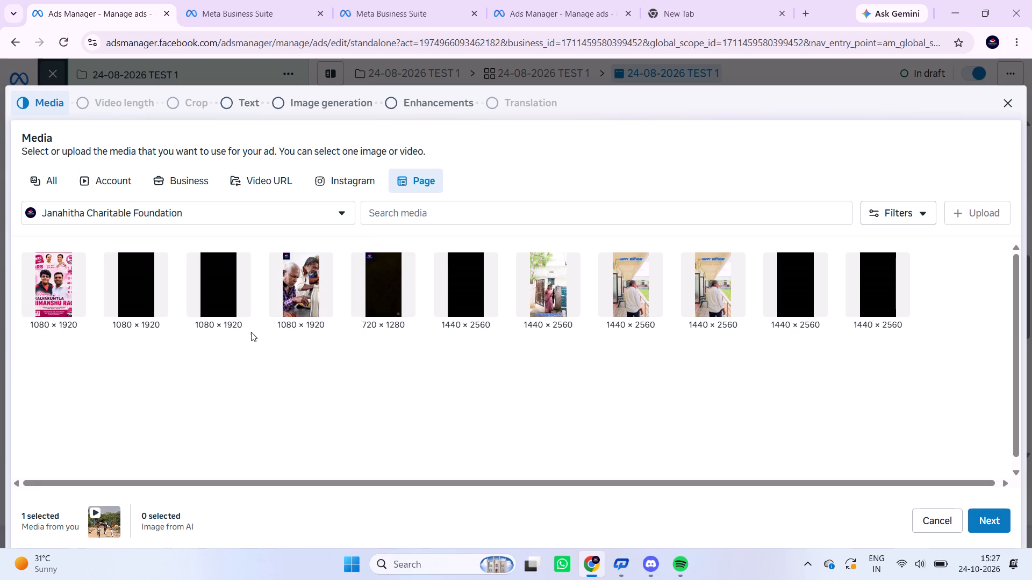
{"action": "left_click", "coordinate": [305, 208]}
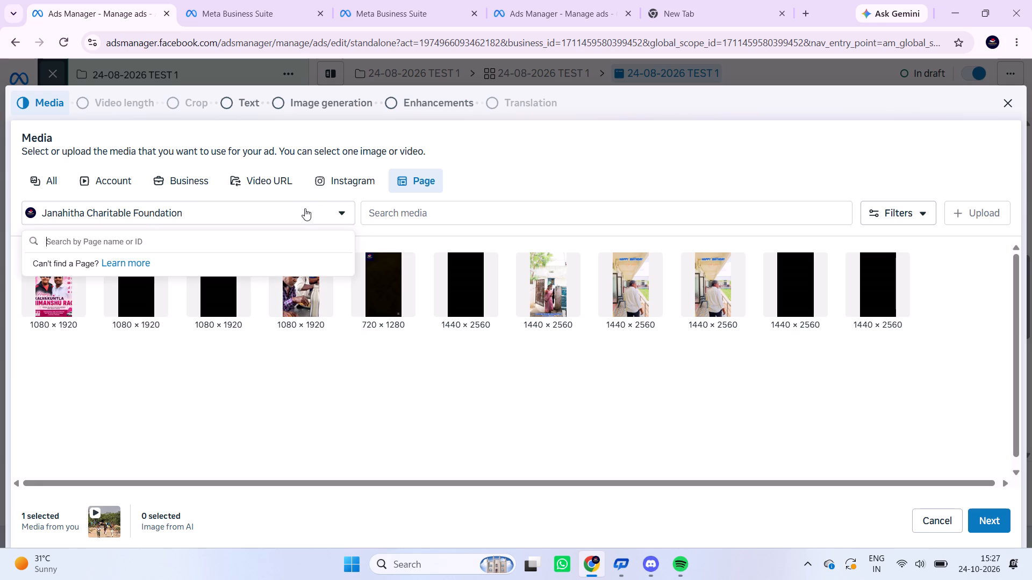
{"action": "left_click", "coordinate": [242, 266]}
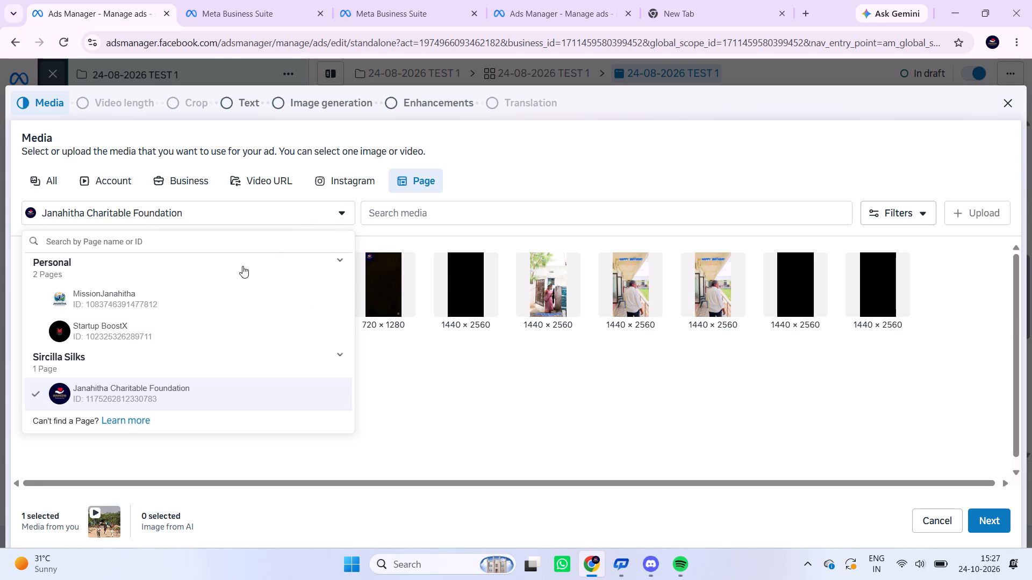
{"action": "left_click", "coordinate": [269, 210]}
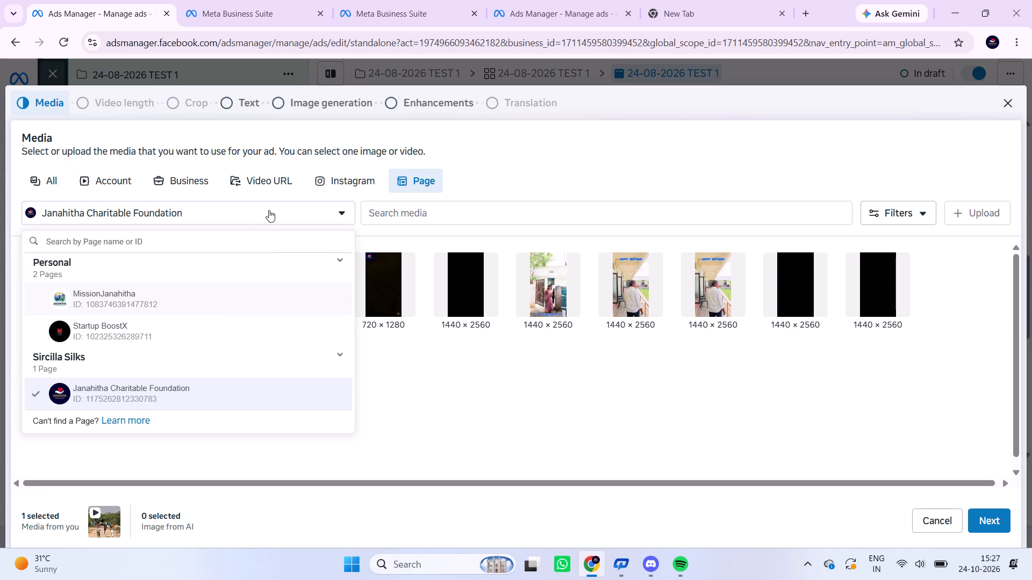
{"action": "left_click", "coordinate": [269, 210]}
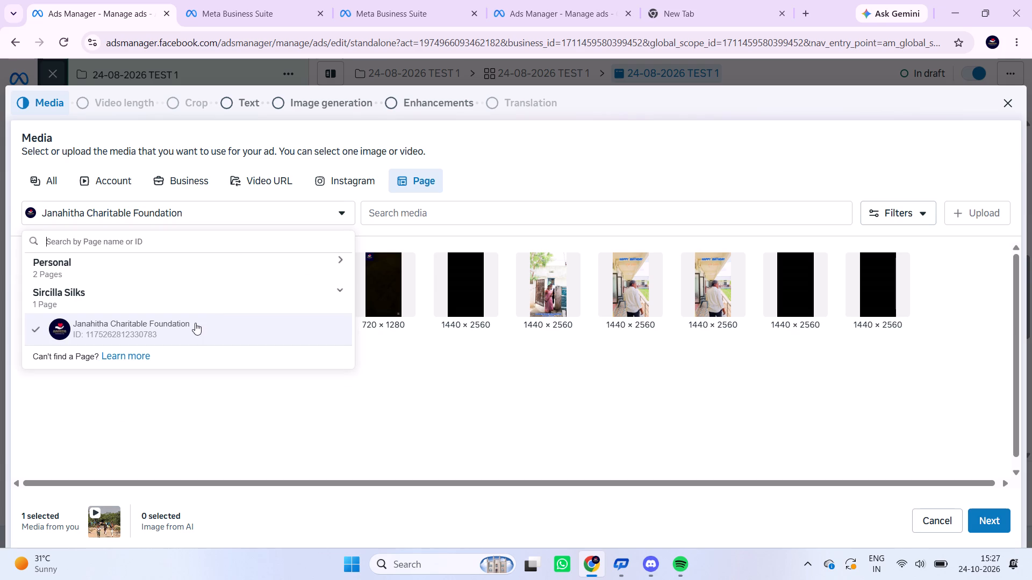
{"action": "left_click", "coordinate": [210, 294]}
{"action": "left_click", "coordinate": [210, 294]}
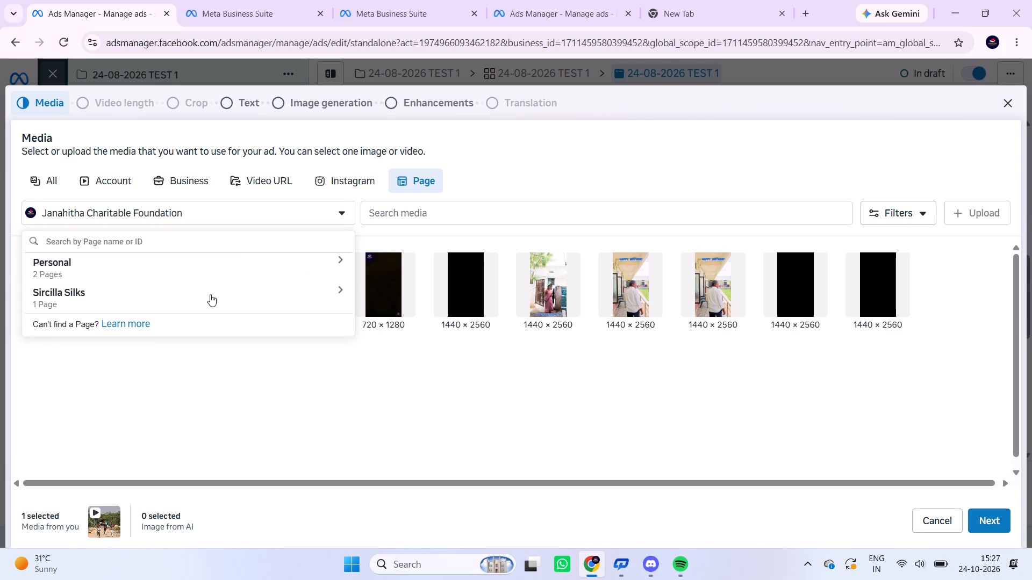
{"action": "left_click", "coordinate": [191, 335]}
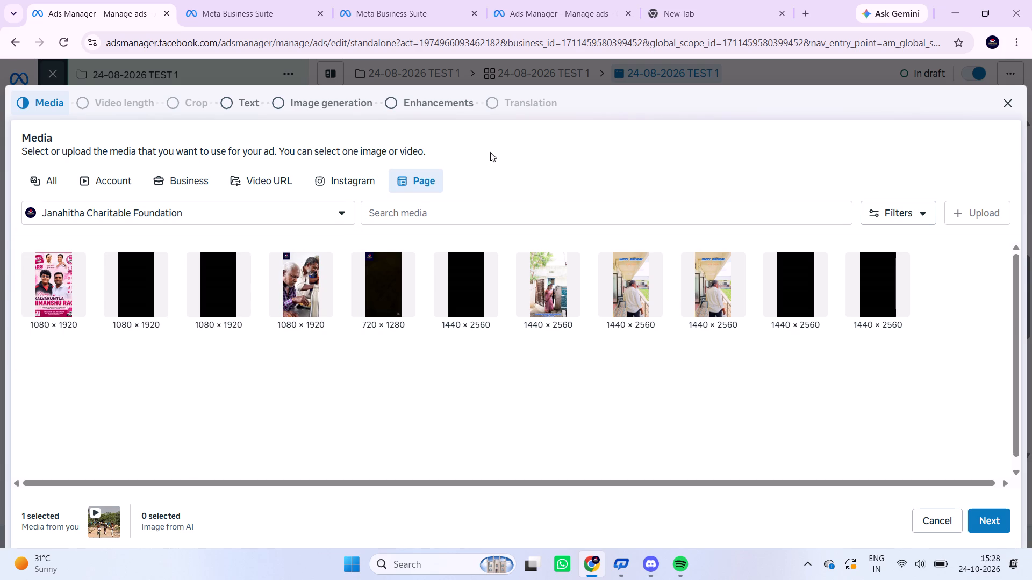
Switch the media source to Account and start uploading a video file from the computer.
{"action": "left_click", "coordinate": [965, 219]}
{"action": "left_click", "coordinate": [361, 173]}
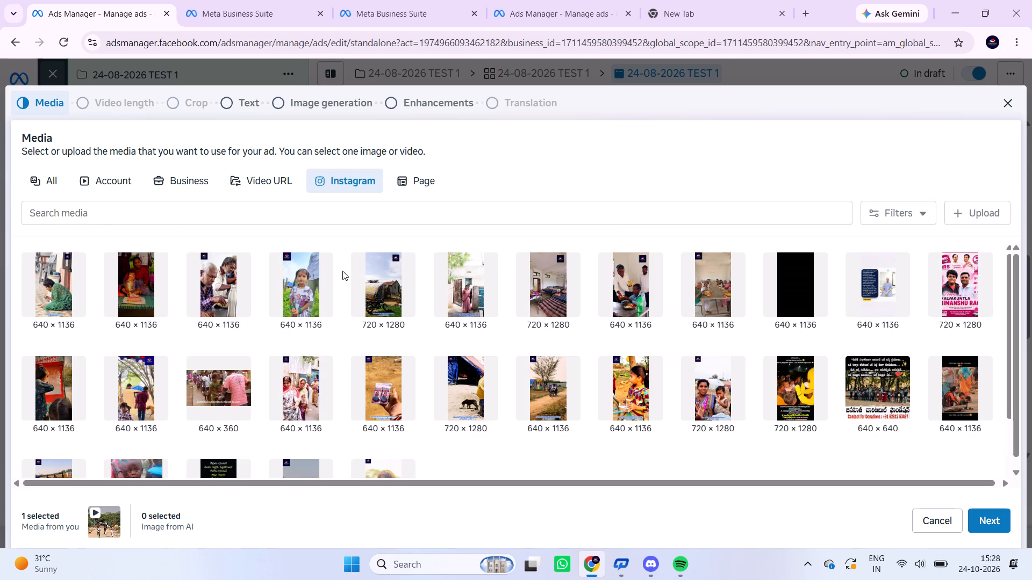
{"action": "left_click", "coordinate": [269, 171]}
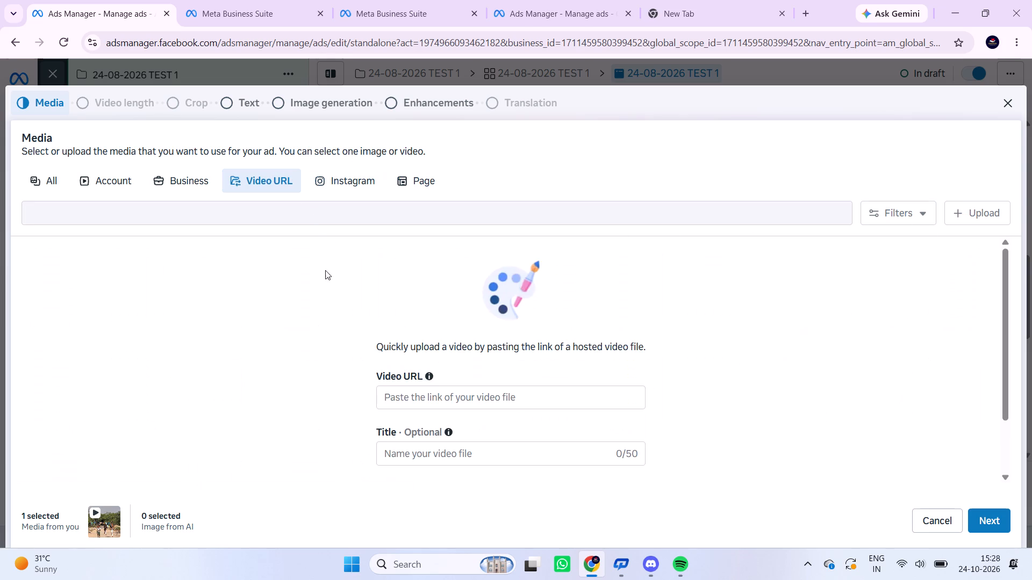
{"action": "left_click", "coordinate": [163, 189]}
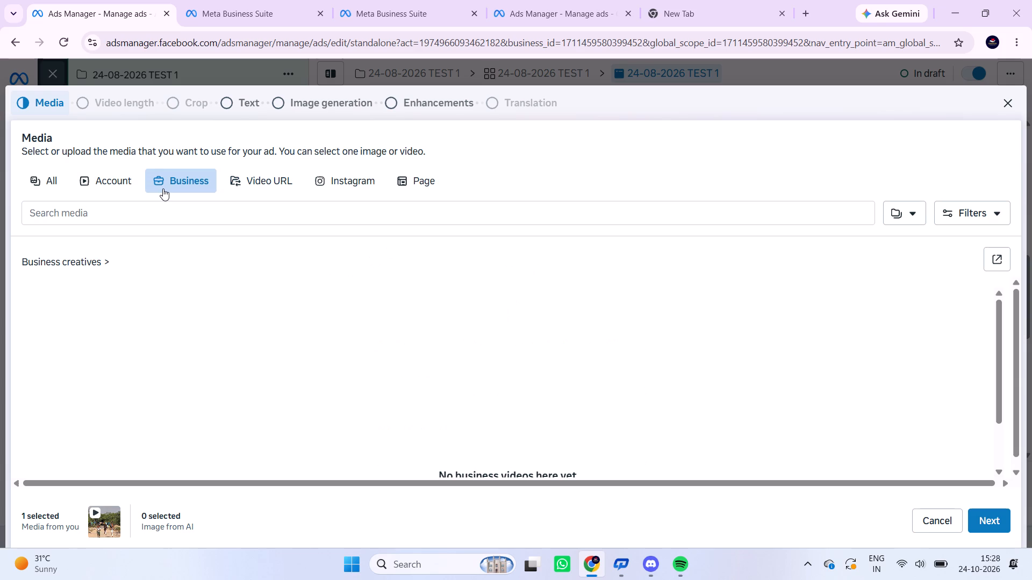
{"action": "left_click", "coordinate": [103, 171]}
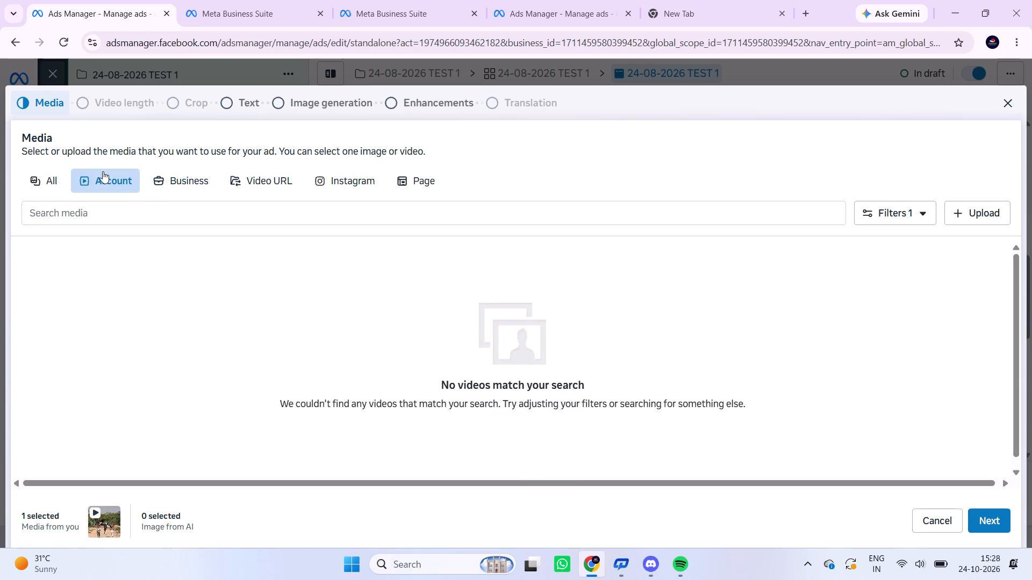
{"action": "left_click", "coordinate": [965, 216]}
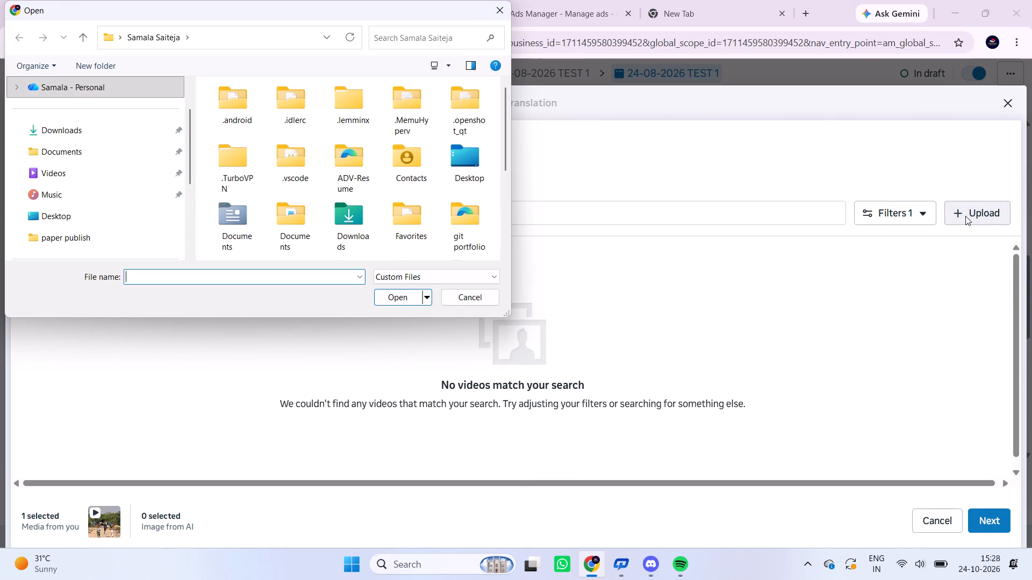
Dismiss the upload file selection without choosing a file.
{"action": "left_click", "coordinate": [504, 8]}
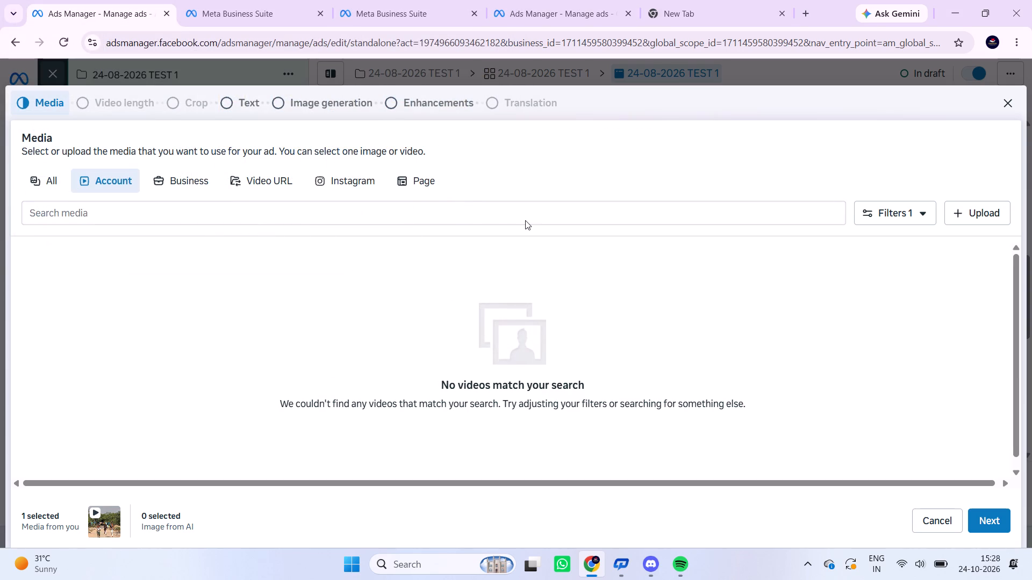
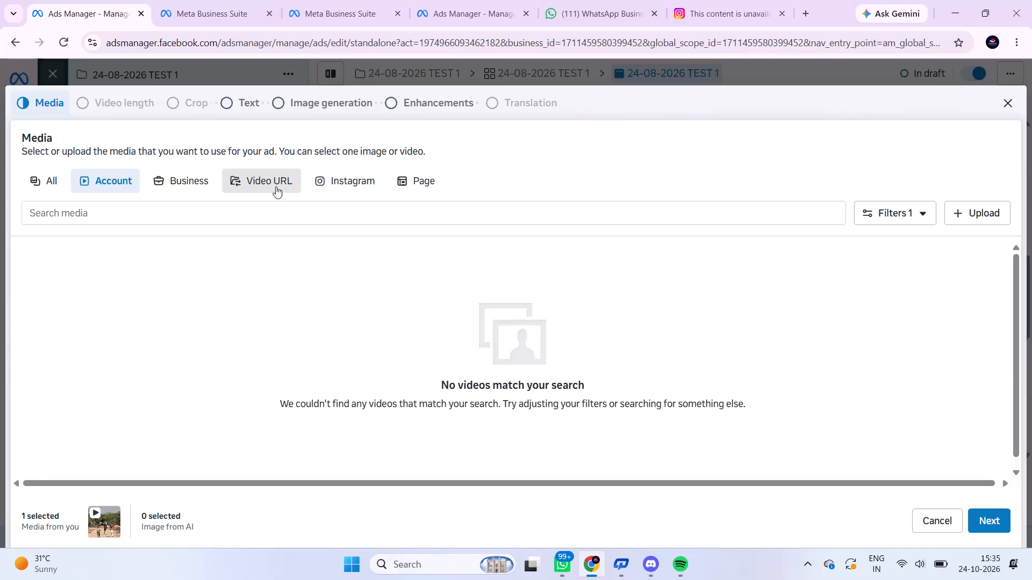
Enter the copied Instagram reel link as the ad's video URL and continue to the ad text.
{"action": "left_click", "coordinate": [276, 186]}
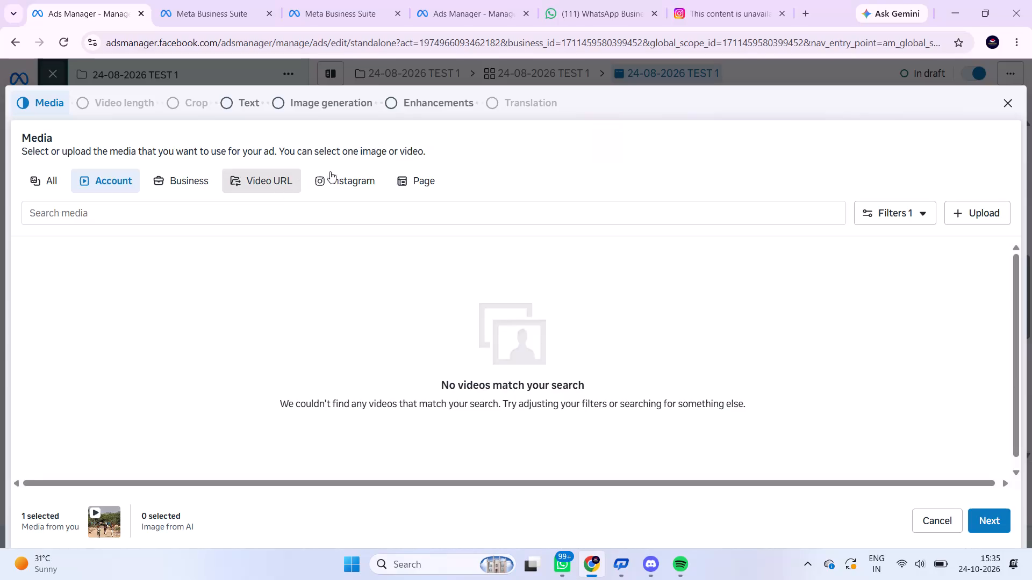
{"action": "left_click", "coordinate": [340, 170]}
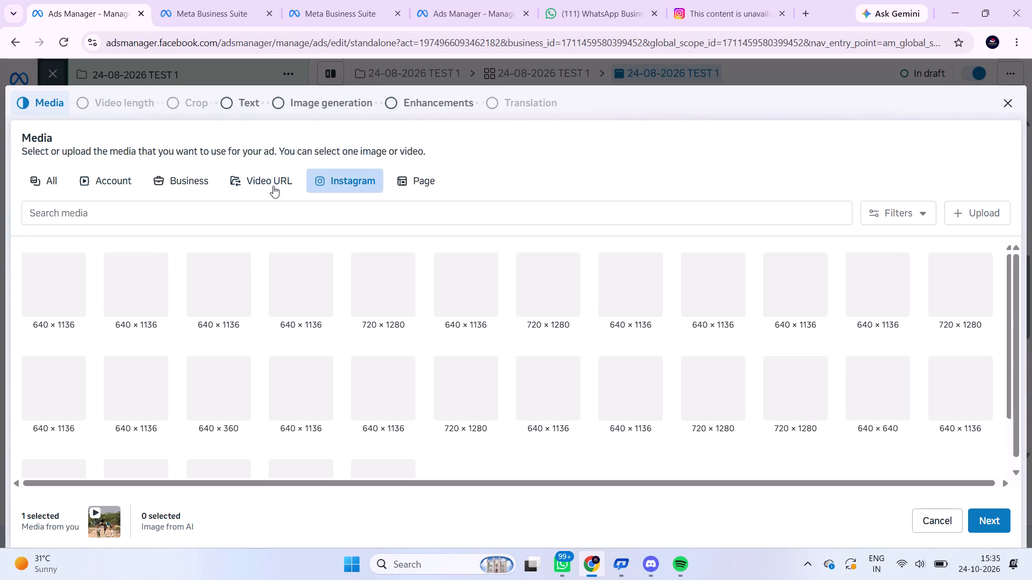
{"action": "left_click", "coordinate": [259, 182]}
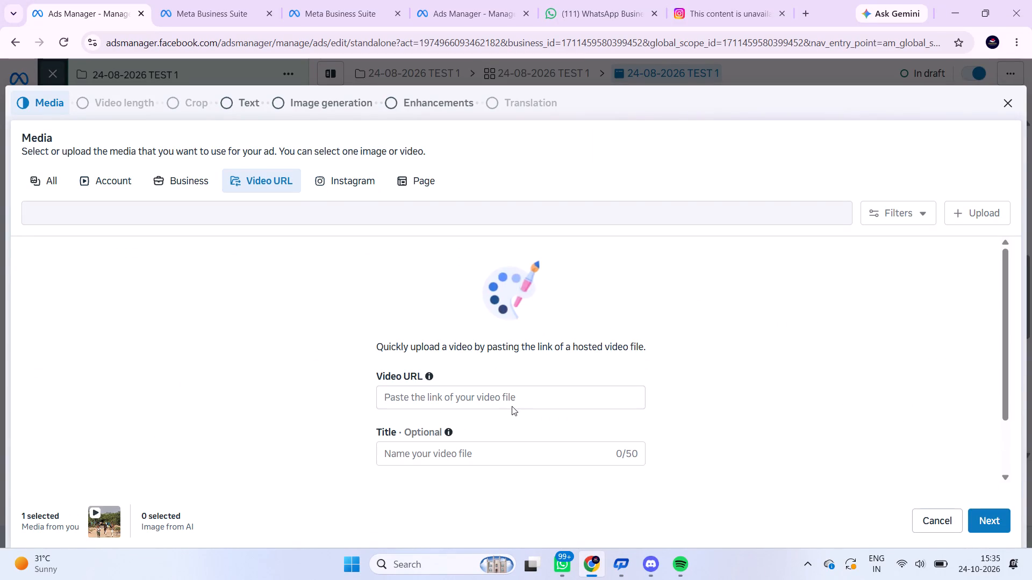
{"action": "left_click", "coordinate": [506, 397]}
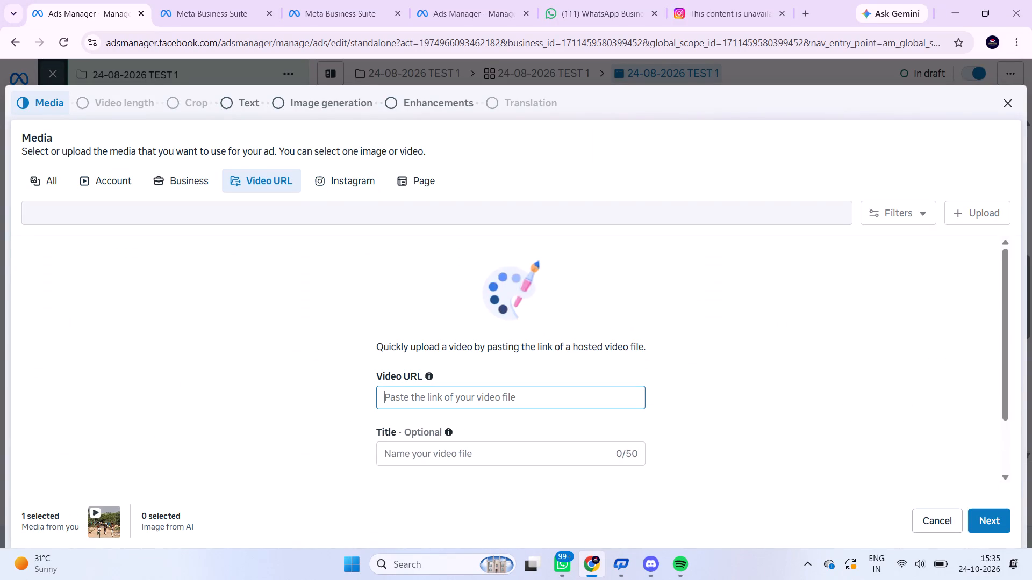
{"action": "key", "text": "ctrl+v"}
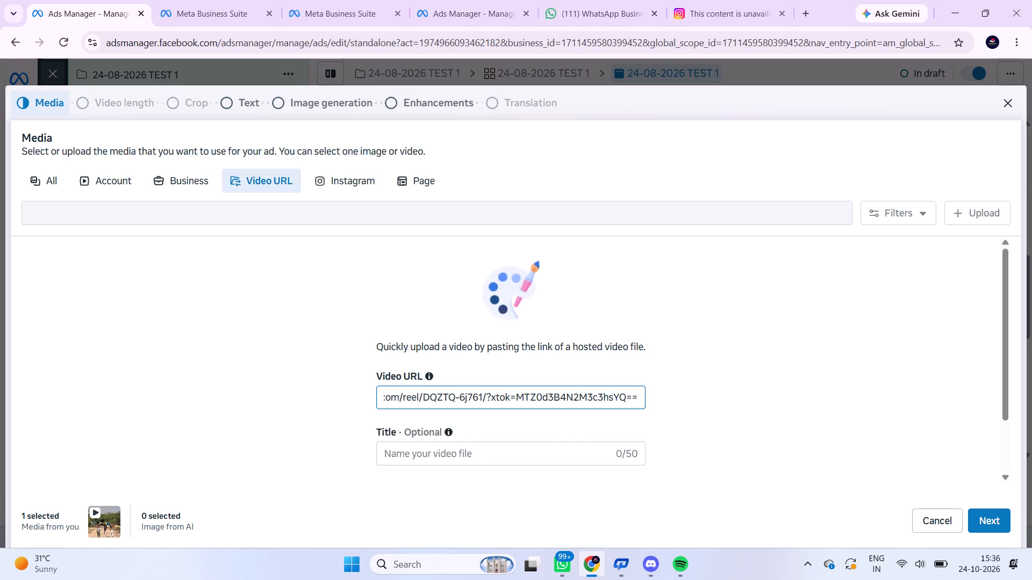
{"action": "left_click", "coordinate": [992, 519]}
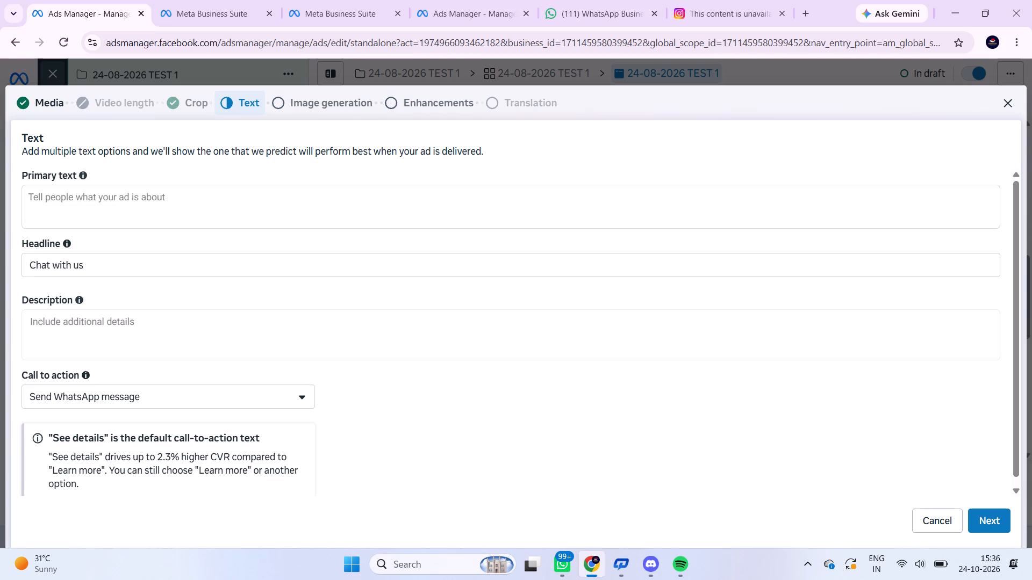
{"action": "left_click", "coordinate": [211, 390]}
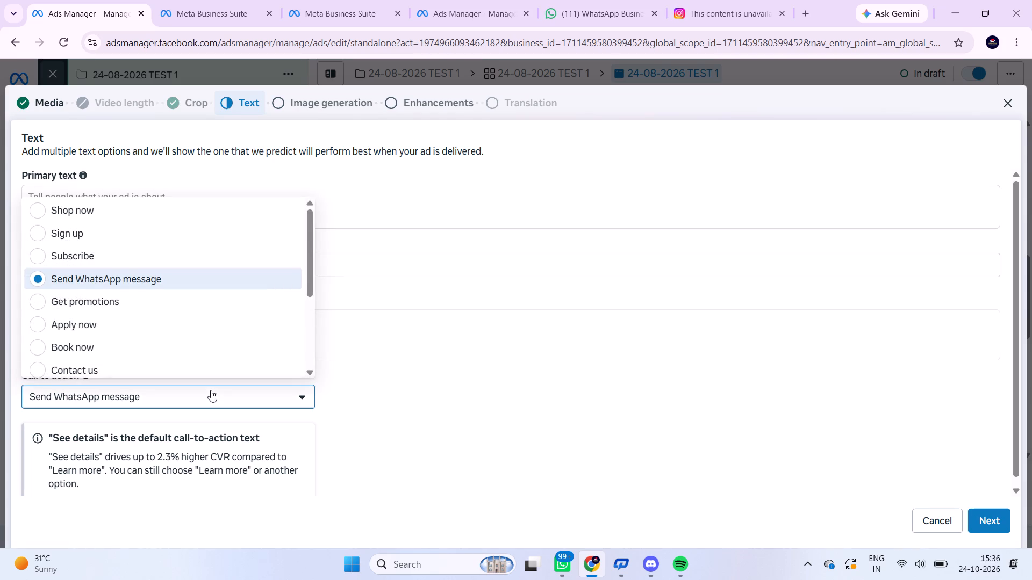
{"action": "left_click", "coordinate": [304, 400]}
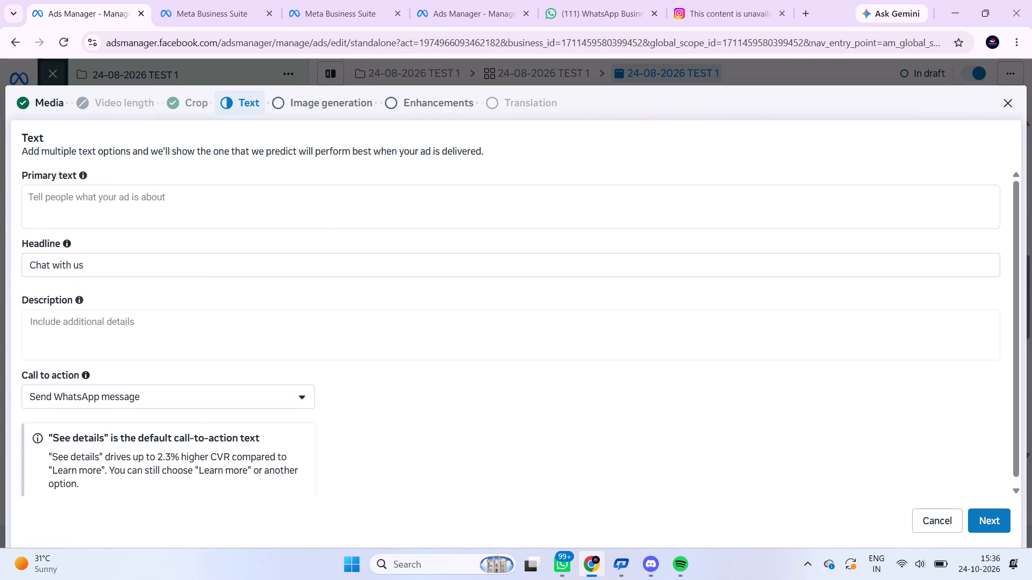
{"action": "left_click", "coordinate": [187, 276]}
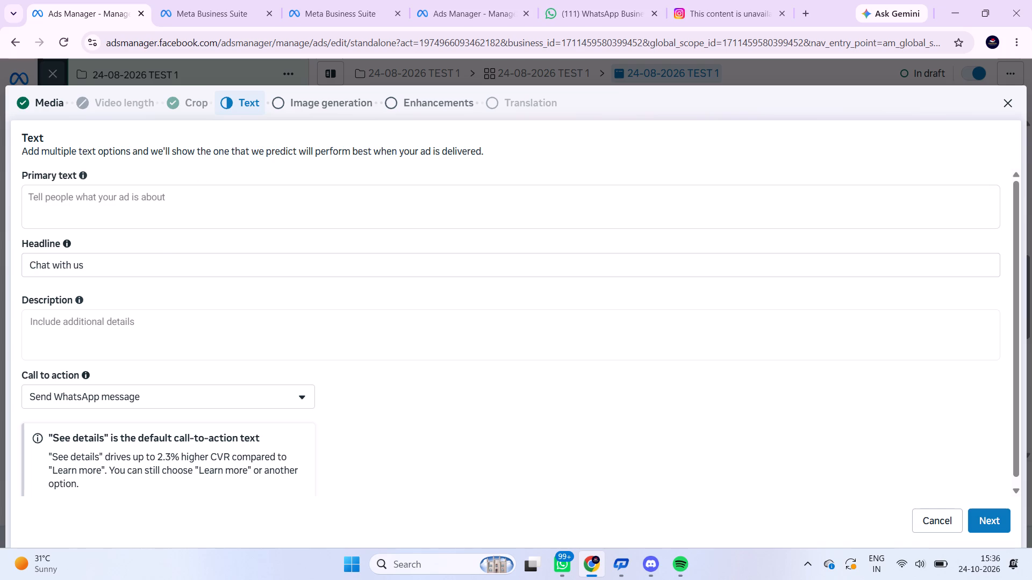
Write the ad's primary text as "Hello Can i get more info of this!".
{"action": "left_click", "coordinate": [182, 216]}
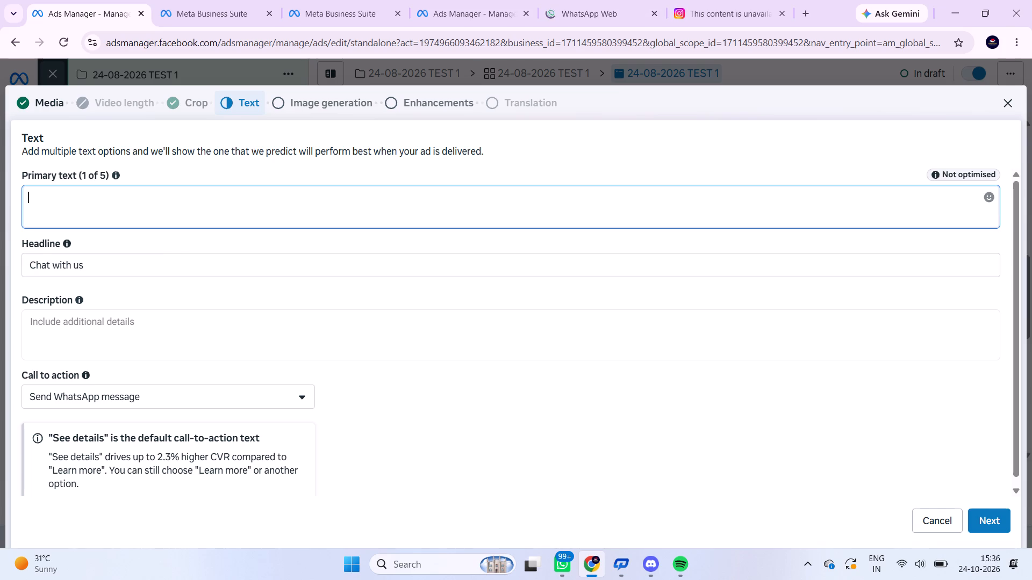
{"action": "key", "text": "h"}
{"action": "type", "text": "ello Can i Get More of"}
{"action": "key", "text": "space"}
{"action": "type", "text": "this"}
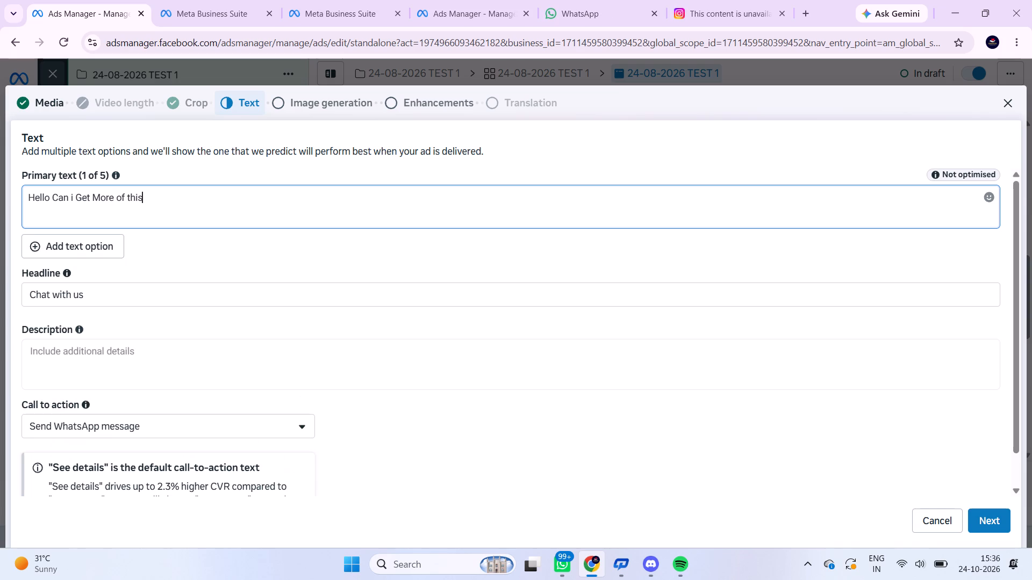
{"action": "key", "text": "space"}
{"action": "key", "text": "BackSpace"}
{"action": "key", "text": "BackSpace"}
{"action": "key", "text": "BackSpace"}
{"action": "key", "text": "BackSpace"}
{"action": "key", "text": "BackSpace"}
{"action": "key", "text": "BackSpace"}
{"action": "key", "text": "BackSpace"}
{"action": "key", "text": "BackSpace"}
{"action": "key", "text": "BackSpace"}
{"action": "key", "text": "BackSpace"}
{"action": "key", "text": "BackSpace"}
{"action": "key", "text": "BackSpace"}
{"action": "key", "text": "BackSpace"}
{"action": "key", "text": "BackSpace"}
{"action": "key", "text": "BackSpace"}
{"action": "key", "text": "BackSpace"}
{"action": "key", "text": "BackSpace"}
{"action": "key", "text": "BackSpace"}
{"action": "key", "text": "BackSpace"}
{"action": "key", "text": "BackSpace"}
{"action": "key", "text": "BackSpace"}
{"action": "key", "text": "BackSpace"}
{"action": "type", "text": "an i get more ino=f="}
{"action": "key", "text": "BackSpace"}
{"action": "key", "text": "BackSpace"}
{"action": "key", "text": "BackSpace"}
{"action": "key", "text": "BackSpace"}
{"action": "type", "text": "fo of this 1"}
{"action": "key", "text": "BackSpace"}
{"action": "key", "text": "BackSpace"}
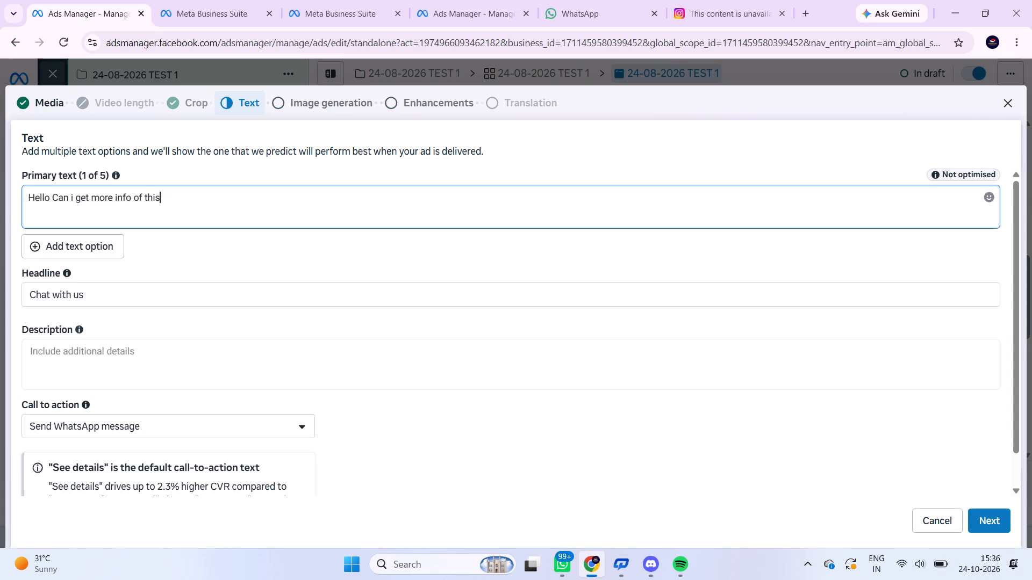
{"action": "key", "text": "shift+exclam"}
Copy the primary text and replace the headline with it, "Hello Can i get more info of this!".
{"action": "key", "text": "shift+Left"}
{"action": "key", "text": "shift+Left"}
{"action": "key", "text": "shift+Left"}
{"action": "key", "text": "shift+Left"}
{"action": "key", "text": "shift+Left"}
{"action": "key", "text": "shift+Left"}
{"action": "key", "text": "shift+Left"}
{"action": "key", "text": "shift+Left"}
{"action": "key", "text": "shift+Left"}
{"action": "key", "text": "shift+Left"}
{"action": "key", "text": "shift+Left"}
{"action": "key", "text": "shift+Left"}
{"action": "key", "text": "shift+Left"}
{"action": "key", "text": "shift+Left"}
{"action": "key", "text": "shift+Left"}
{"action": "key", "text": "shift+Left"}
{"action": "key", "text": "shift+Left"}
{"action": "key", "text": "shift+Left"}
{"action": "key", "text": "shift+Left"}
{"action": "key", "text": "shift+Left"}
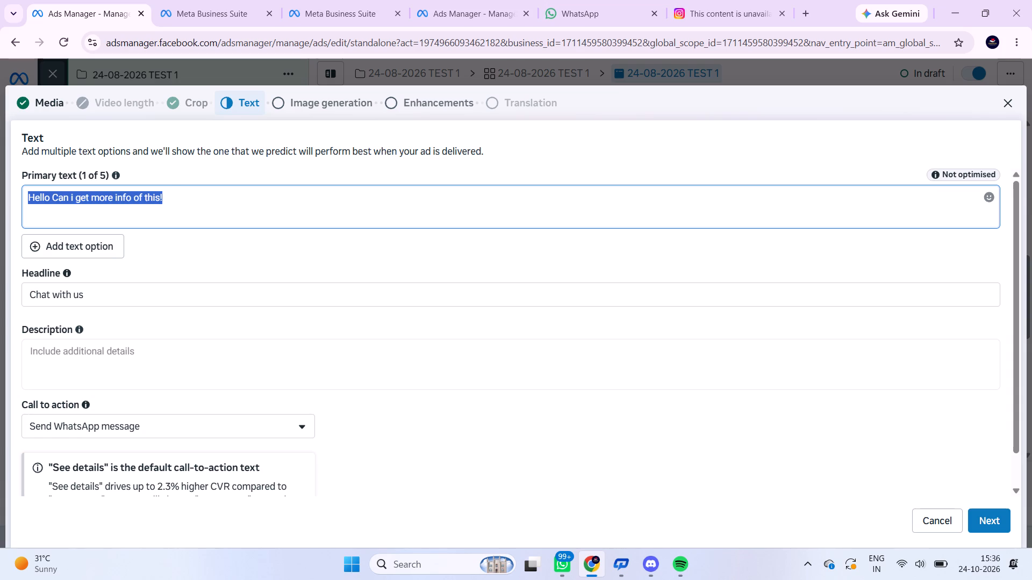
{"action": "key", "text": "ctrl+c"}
{"action": "left_click", "coordinate": [133, 291]}
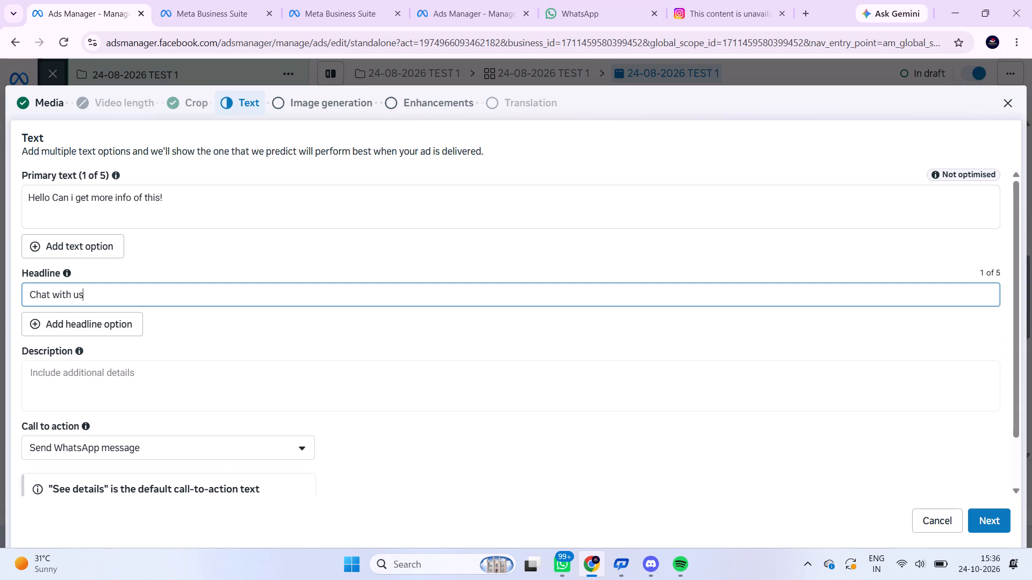
{"action": "key", "text": "BackSpace"}
{"action": "key", "text": "BackSpace"}
{"action": "key", "text": "BackSpace"}
{"action": "key", "text": "BackSpace"}
{"action": "key", "text": "BackSpace"}
{"action": "key", "text": "BackSpace"}
{"action": "key", "text": "BackSpace"}
{"action": "key", "text": "BackSpace"}
{"action": "key", "text": "BackSpace"}
{"action": "key", "text": "BackSpace"}
{"action": "key", "text": "BackSpace"}
{"action": "key", "text": "BackSpace"}
{"action": "key", "text": "BackSpace"}
{"action": "key", "text": "BackSpace"}
{"action": "key", "text": "BackSpace"}
{"action": "key", "text": "BackSpace"}
{"action": "key", "text": "BackSpace"}
{"action": "key", "text": "BackSpace"}
{"action": "key", "text": "BackSpace"}
{"action": "key", "text": "BackSpace"}
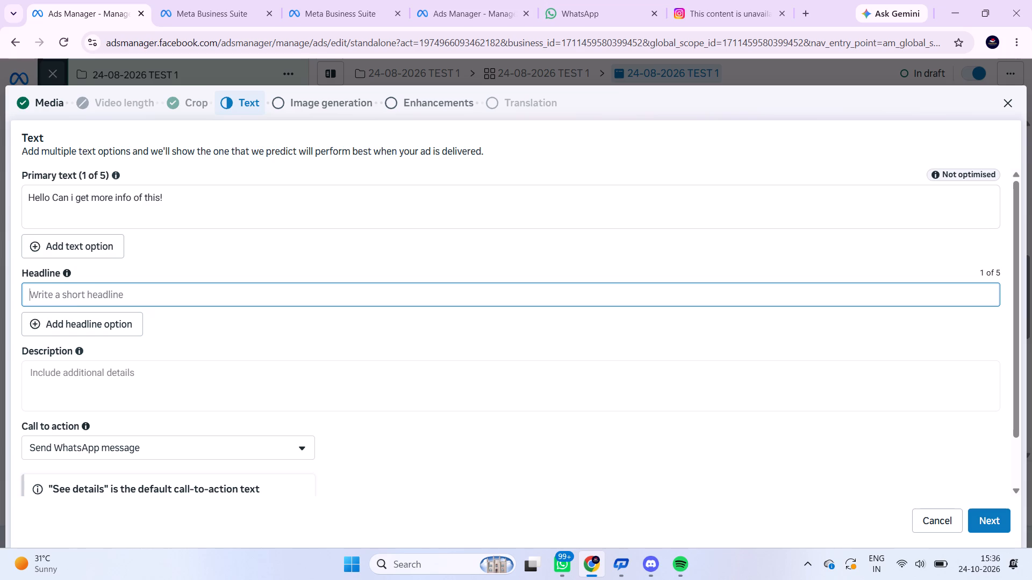
{"action": "key", "text": "ctrl+v"}
Set the description to "Hello Can i get more info of this!" as well and continue to image generation.
{"action": "left_click", "coordinate": [162, 367]}
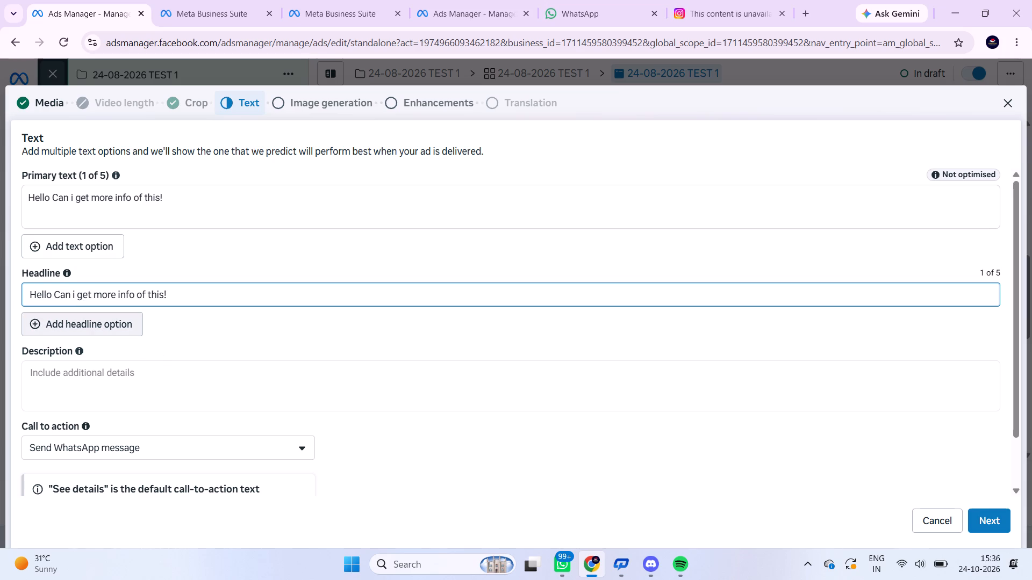
{"action": "key", "text": "ctrl+v"}
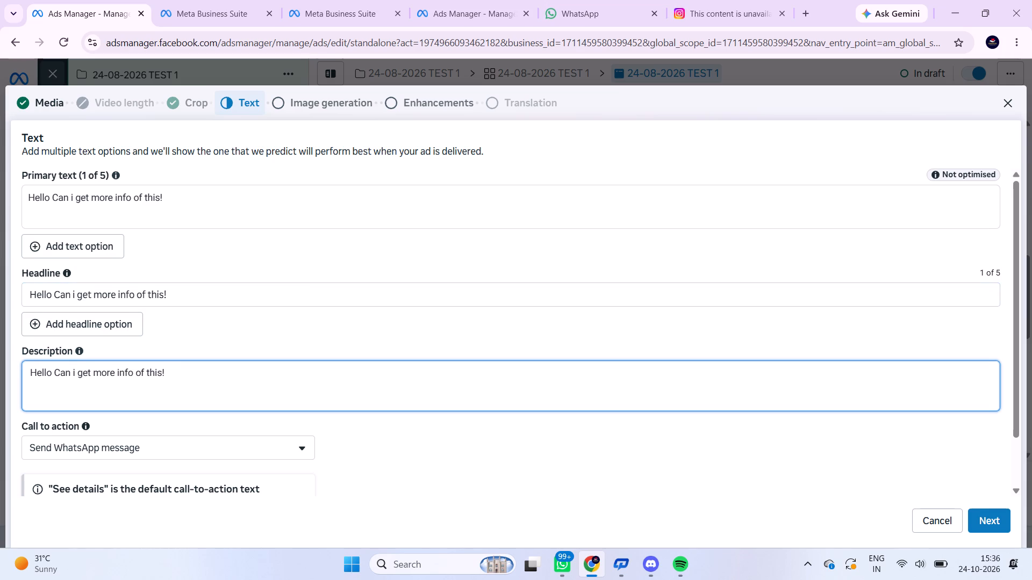
{"action": "scroll", "coordinate": [256, 388], "scroll_direction": "down", "scroll_amount": 3}
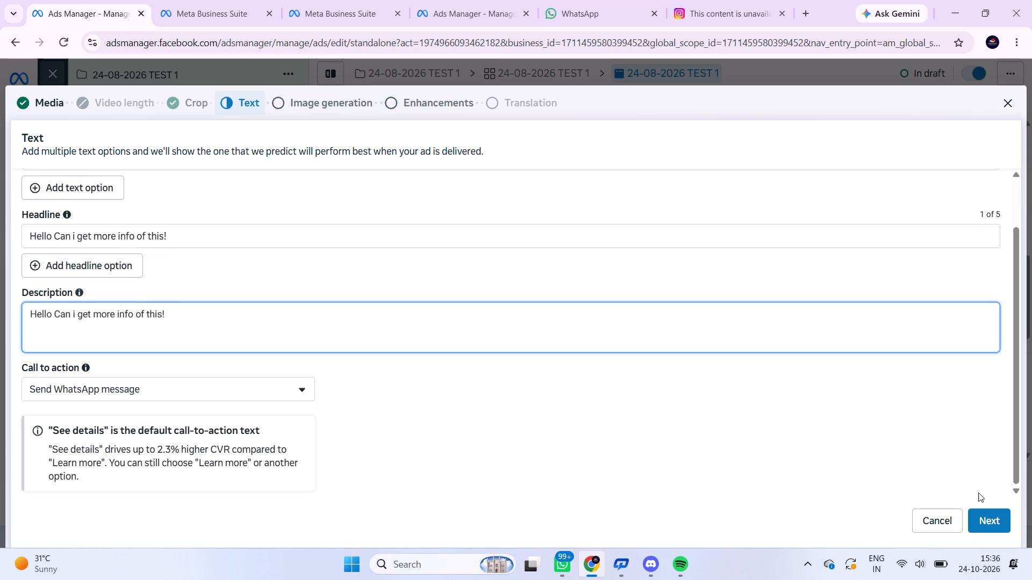
{"action": "left_click", "coordinate": [984, 514]}
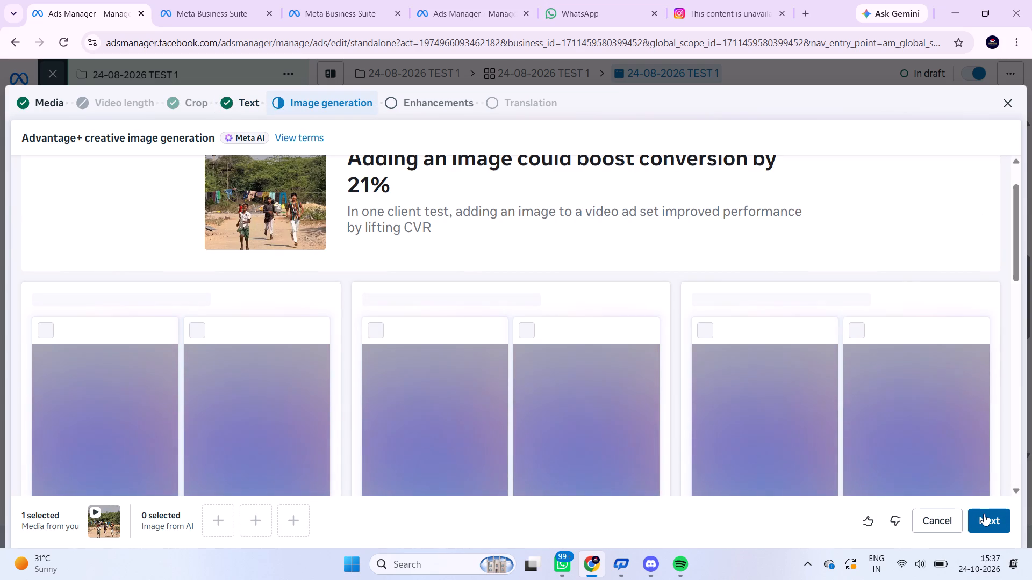
Look through the Advantage+ creative image generation options offered for the ad.
{"action": "scroll", "coordinate": [679, 423], "scroll_direction": "right", "scroll_amount": 1}
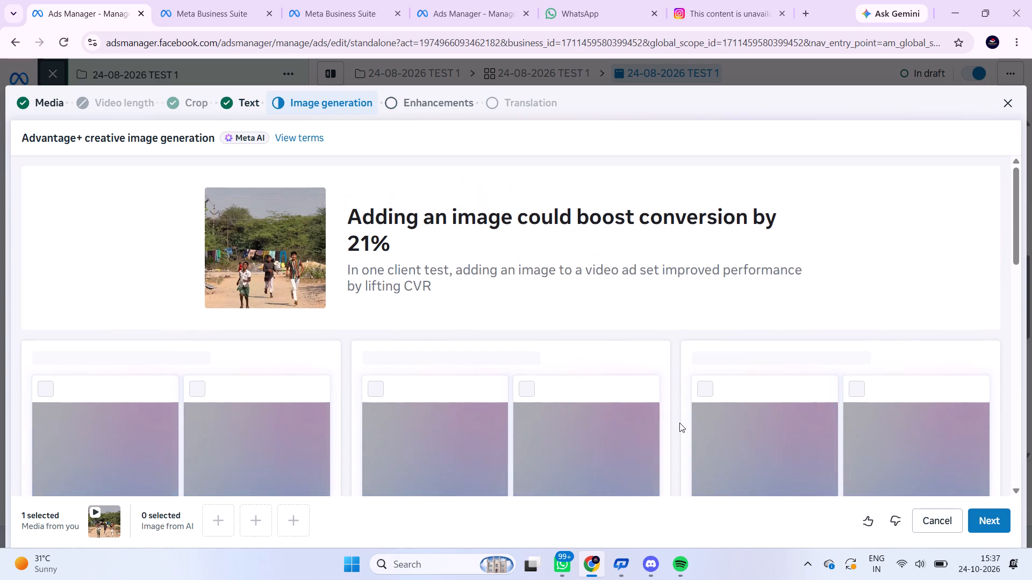
{"action": "scroll", "coordinate": [679, 423], "scroll_direction": "right", "scroll_amount": 1}
{"action": "scroll", "coordinate": [679, 423], "scroll_direction": "down", "scroll_amount": 1}
{"action": "scroll", "coordinate": [679, 423], "scroll_direction": "right", "scroll_amount": 1}
{"action": "scroll", "coordinate": [679, 423], "scroll_direction": "down", "scroll_amount": 2}
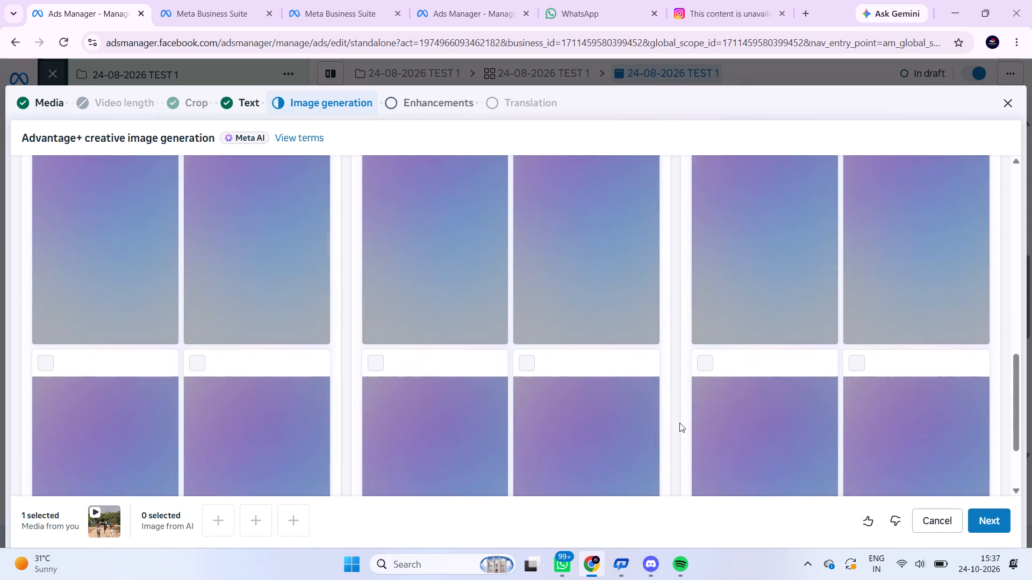
{"action": "scroll", "coordinate": [679, 423], "scroll_direction": "up", "scroll_amount": 14}
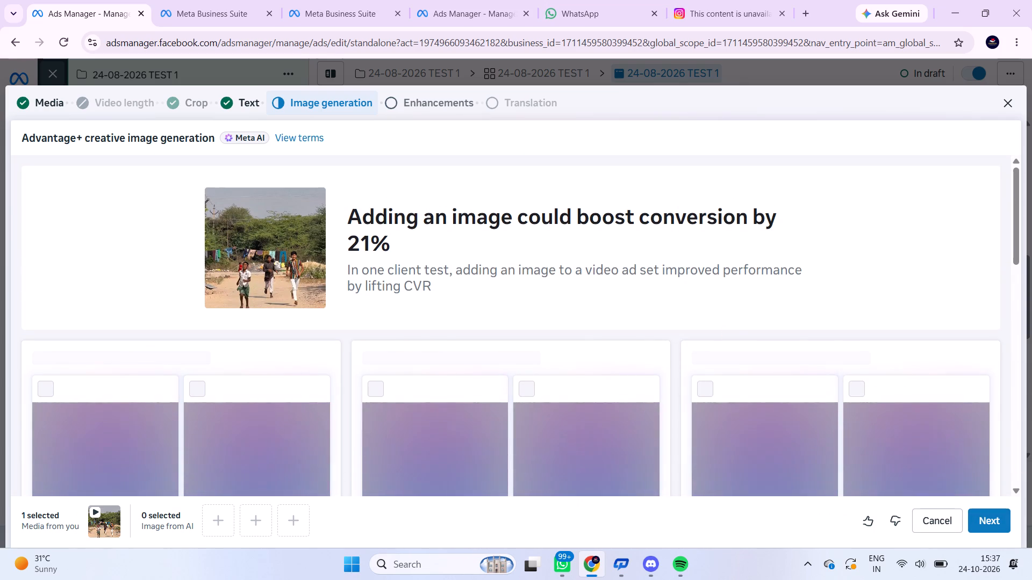
Continue past Advantage+ creative image generation to the Enhancements stage without selecting any AI images.
{"action": "left_click", "coordinate": [981, 519]}
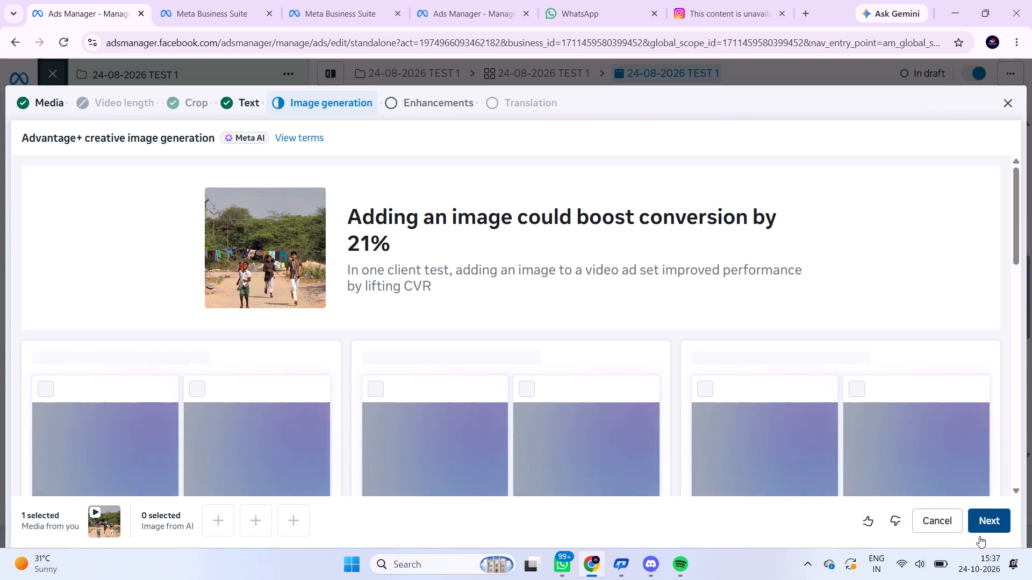
{"action": "left_click", "coordinate": [991, 534]}
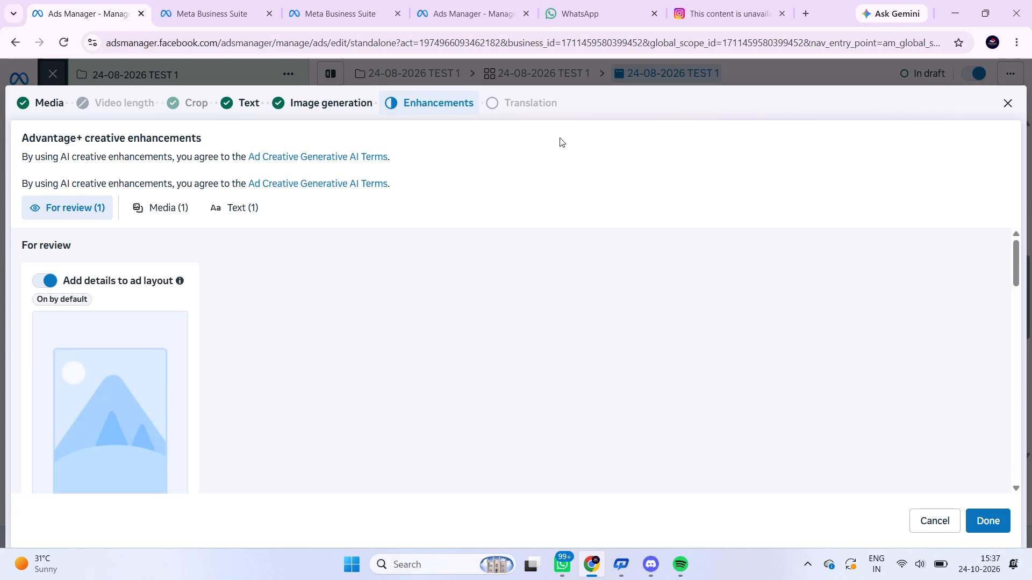
Review the Media group of Advantage+ creative enhancements for the video ad.
{"action": "left_click", "coordinate": [164, 216]}
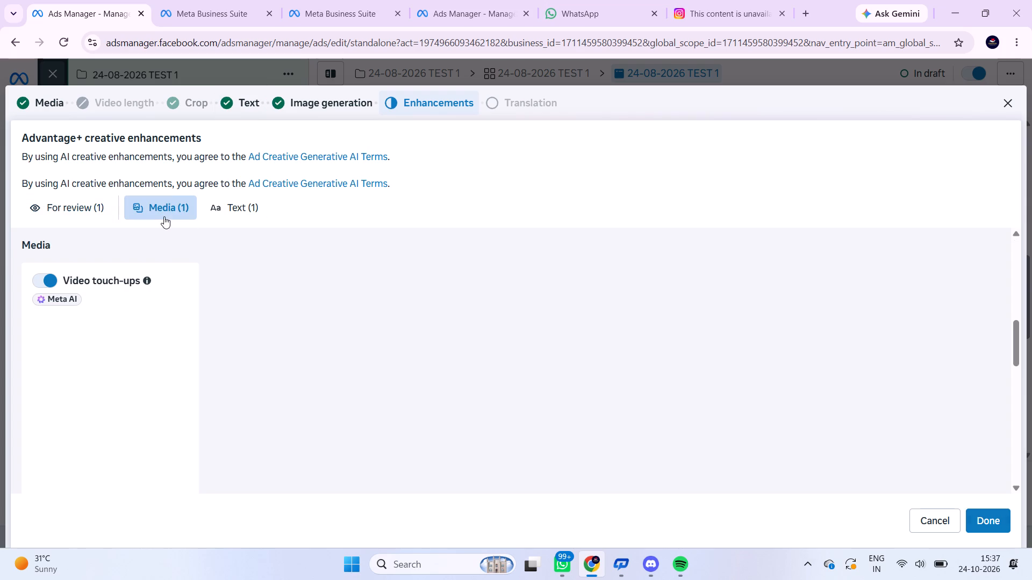
Review the Text group of Advantage+ creative enhancements and finish the video ad's creative setup.
{"action": "left_click", "coordinate": [234, 205]}
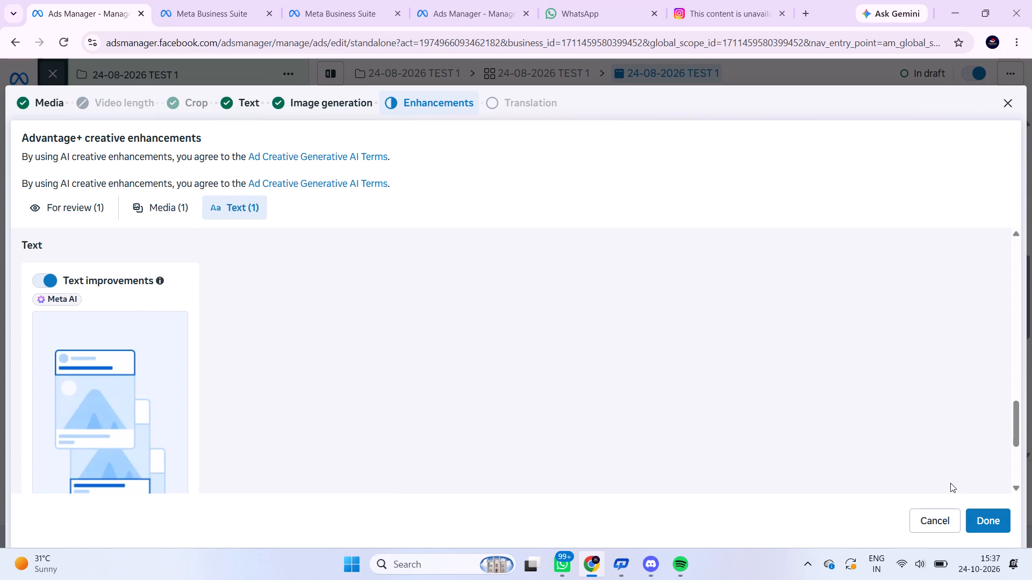
{"action": "left_click", "coordinate": [989, 516]}
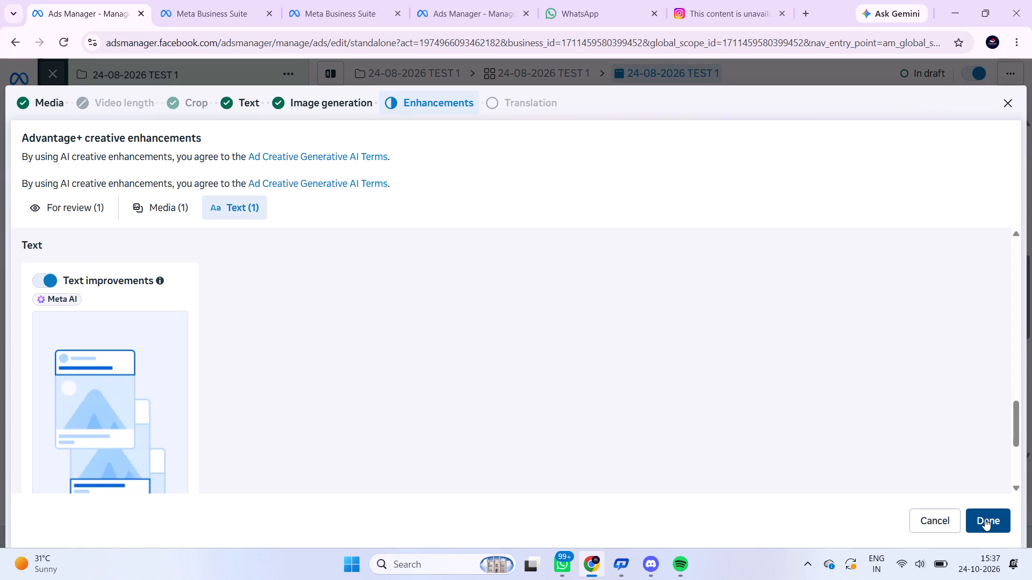
{"action": "left_click", "coordinate": [985, 518]}
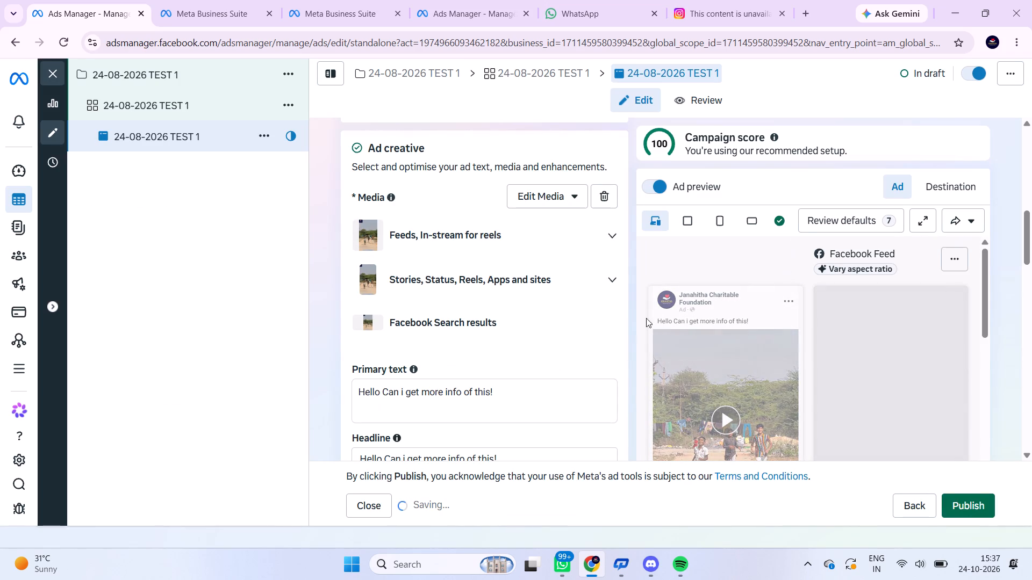
{"action": "scroll", "coordinate": [583, 342], "scroll_direction": "down", "scroll_amount": 4}
{"action": "scroll", "coordinate": [583, 342], "scroll_direction": "up", "scroll_amount": 1}
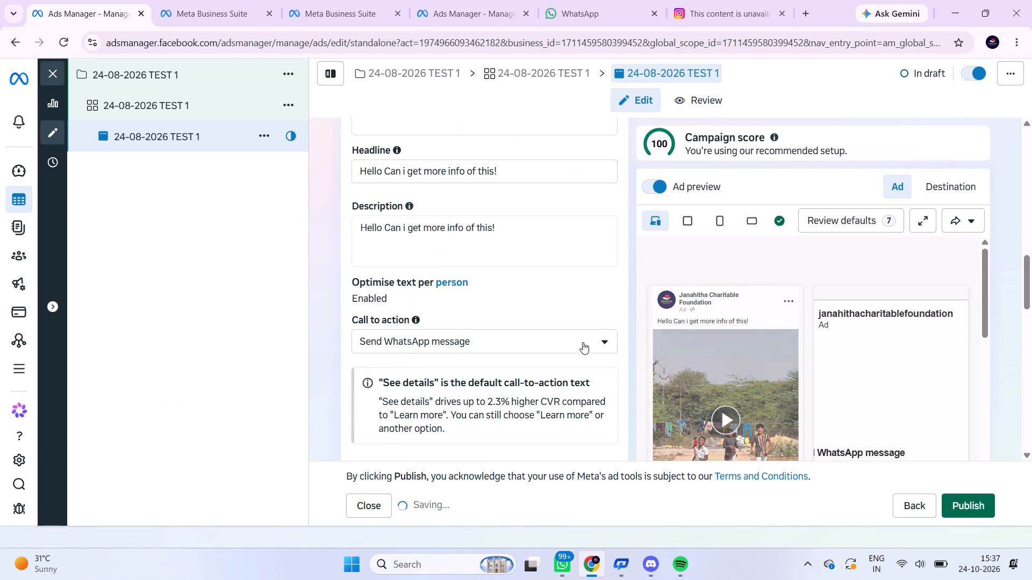
{"action": "scroll", "coordinate": [583, 342], "scroll_direction": "up", "scroll_amount": 6}
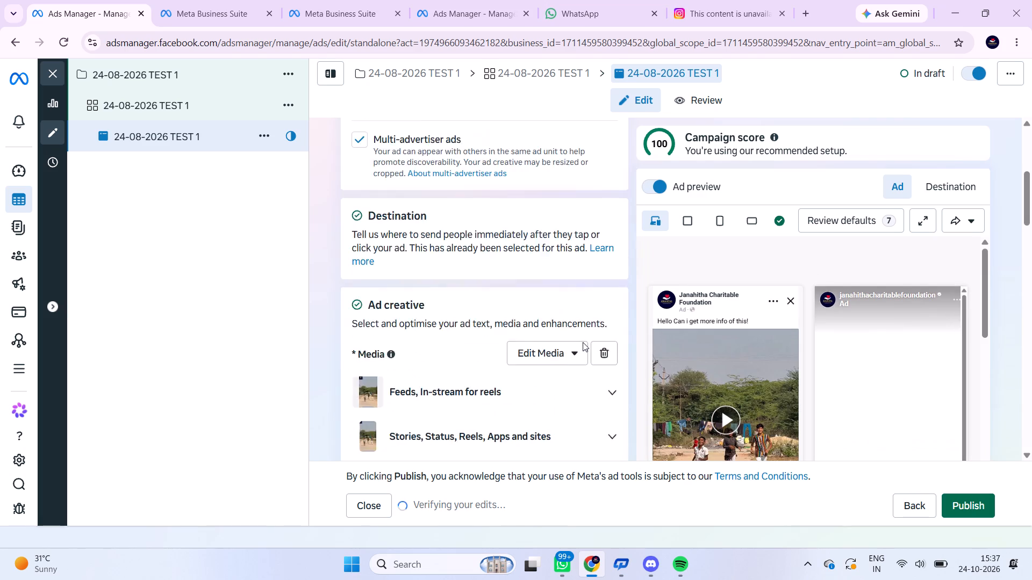
{"action": "scroll", "coordinate": [580, 337], "scroll_direction": "down", "scroll_amount": 3}
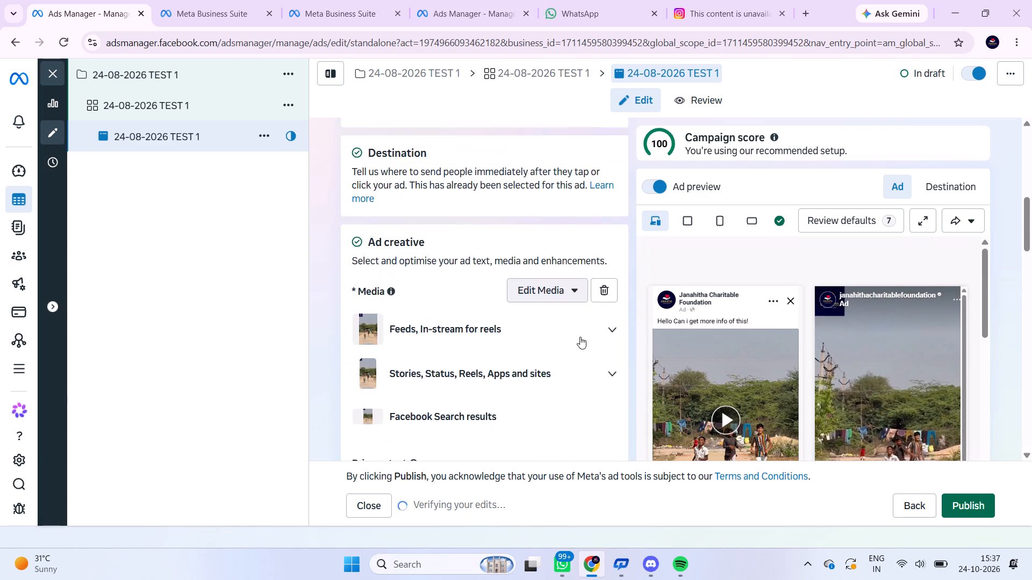
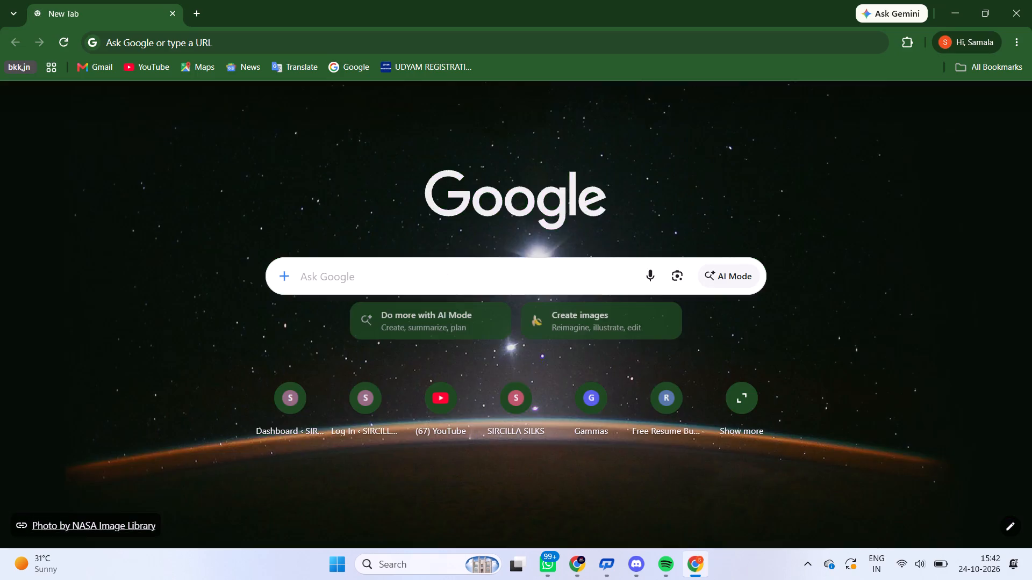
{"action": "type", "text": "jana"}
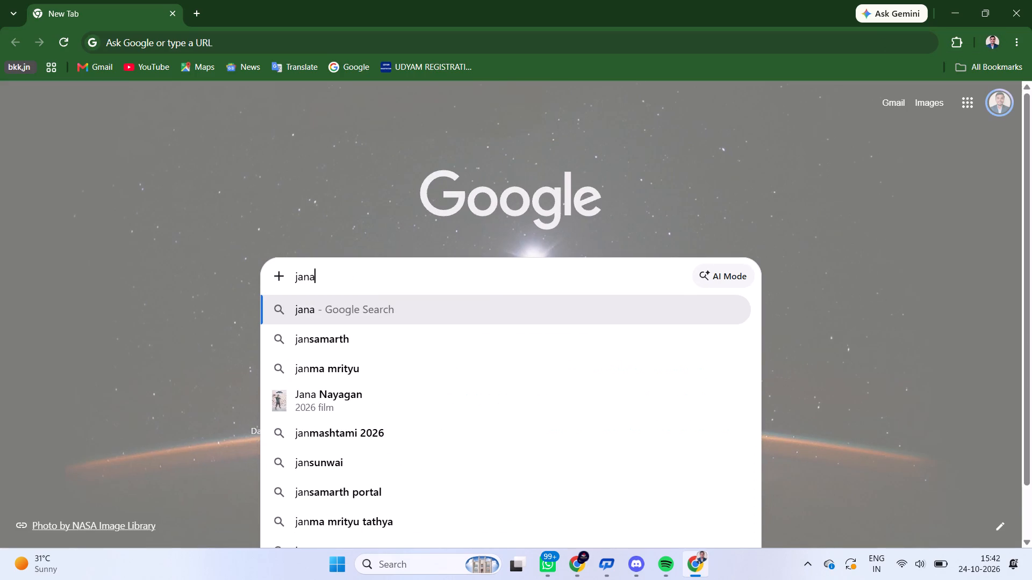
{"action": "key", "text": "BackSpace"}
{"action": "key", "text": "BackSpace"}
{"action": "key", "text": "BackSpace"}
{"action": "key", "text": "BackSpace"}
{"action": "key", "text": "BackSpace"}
Search Google for "instagram video download" and open the FastDl Instagram Downloader site.
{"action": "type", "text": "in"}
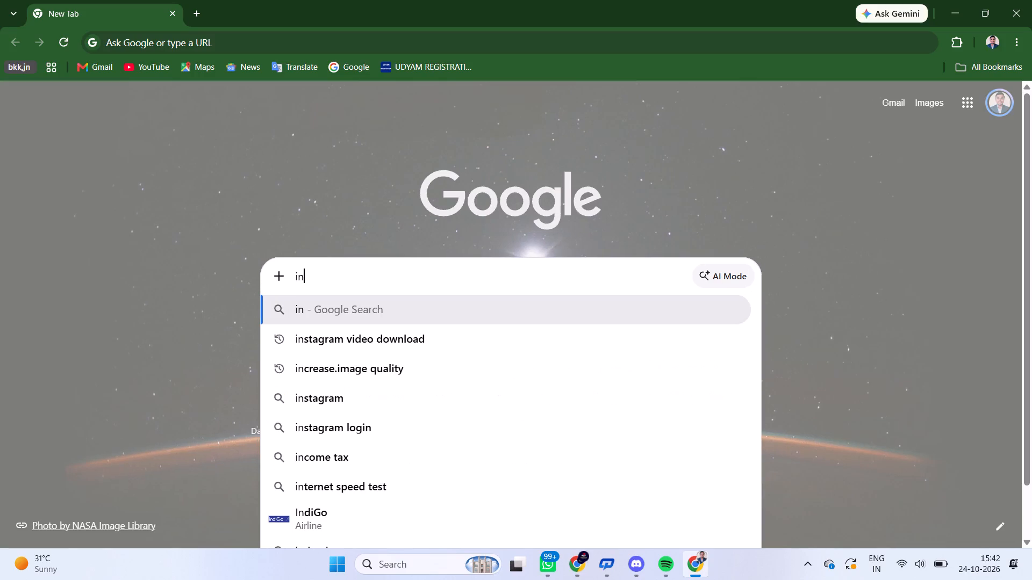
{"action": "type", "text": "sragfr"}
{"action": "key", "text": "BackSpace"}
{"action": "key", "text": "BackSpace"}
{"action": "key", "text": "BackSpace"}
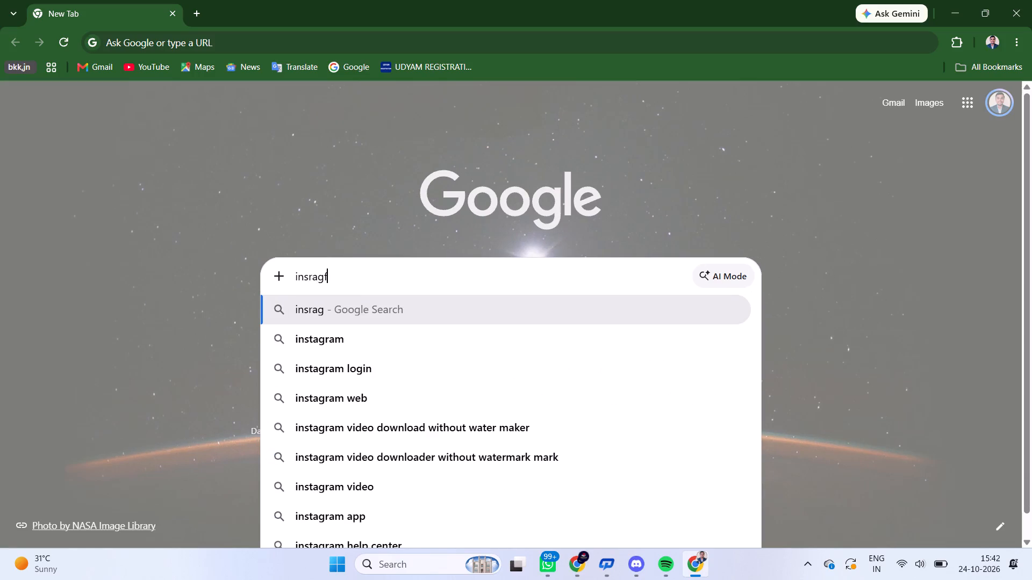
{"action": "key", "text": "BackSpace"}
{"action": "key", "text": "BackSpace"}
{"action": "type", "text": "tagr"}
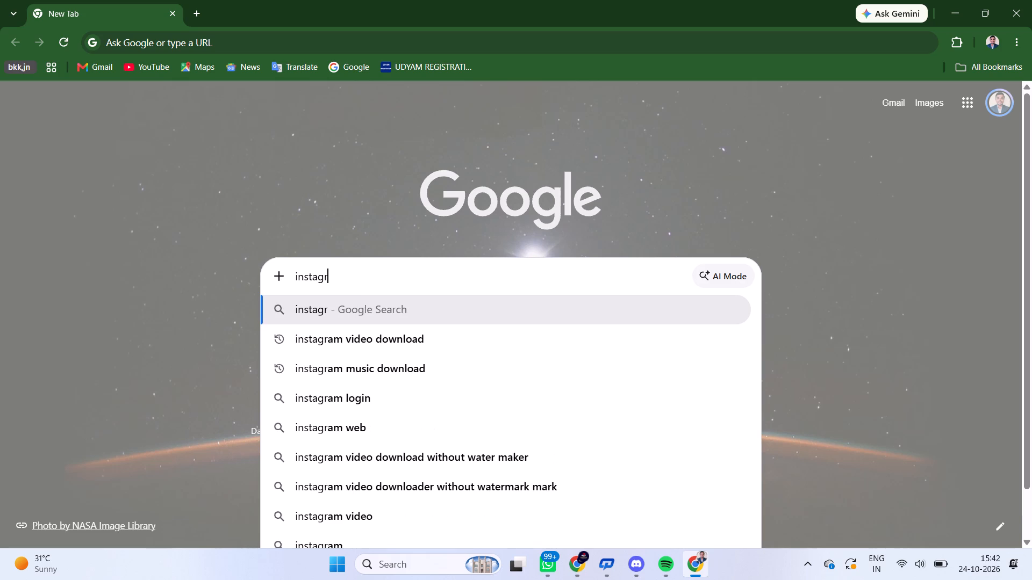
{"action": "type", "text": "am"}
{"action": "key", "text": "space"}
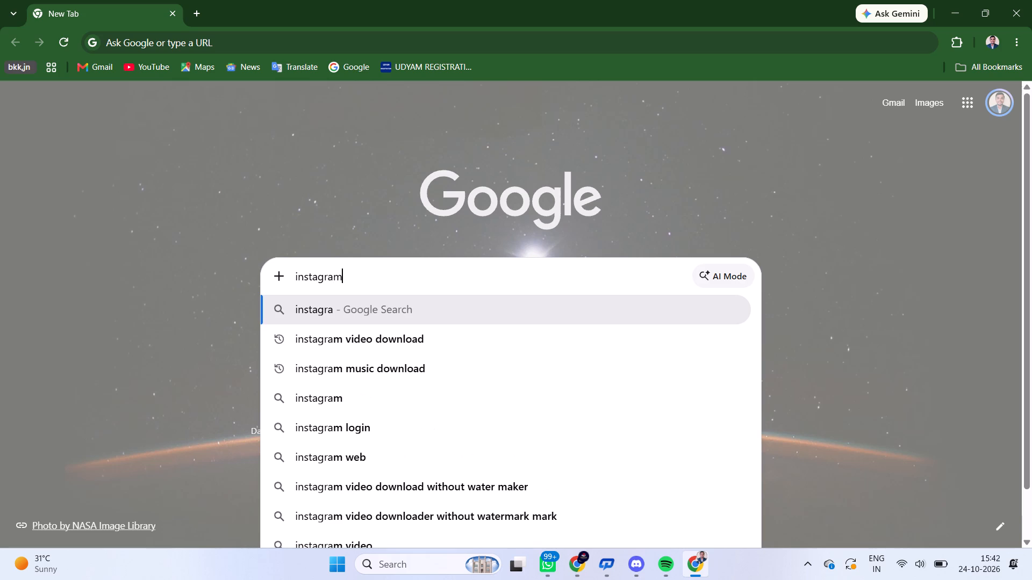
{"action": "left_click", "coordinate": [447, 344]}
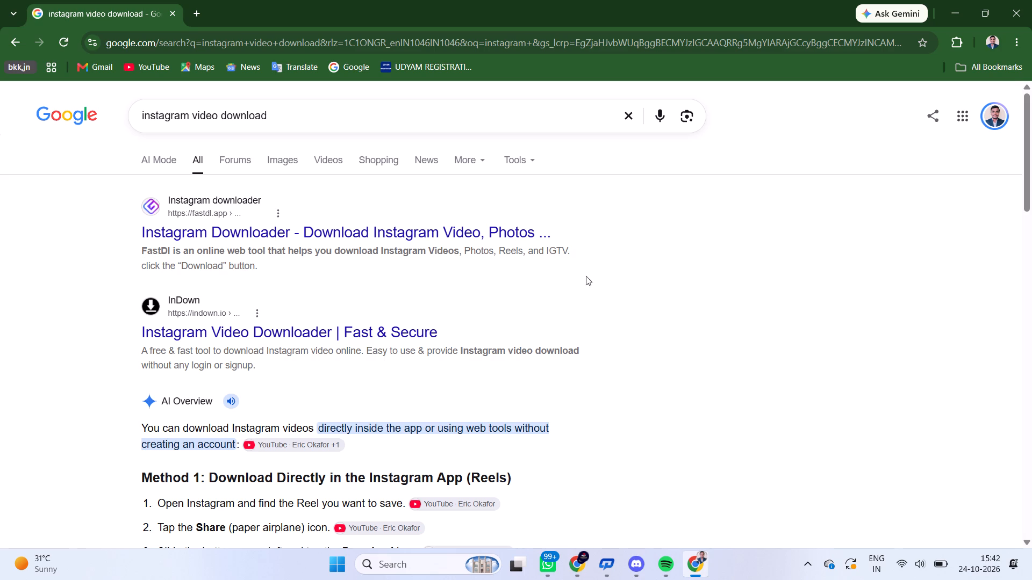
{"action": "left_click", "coordinate": [365, 231]}
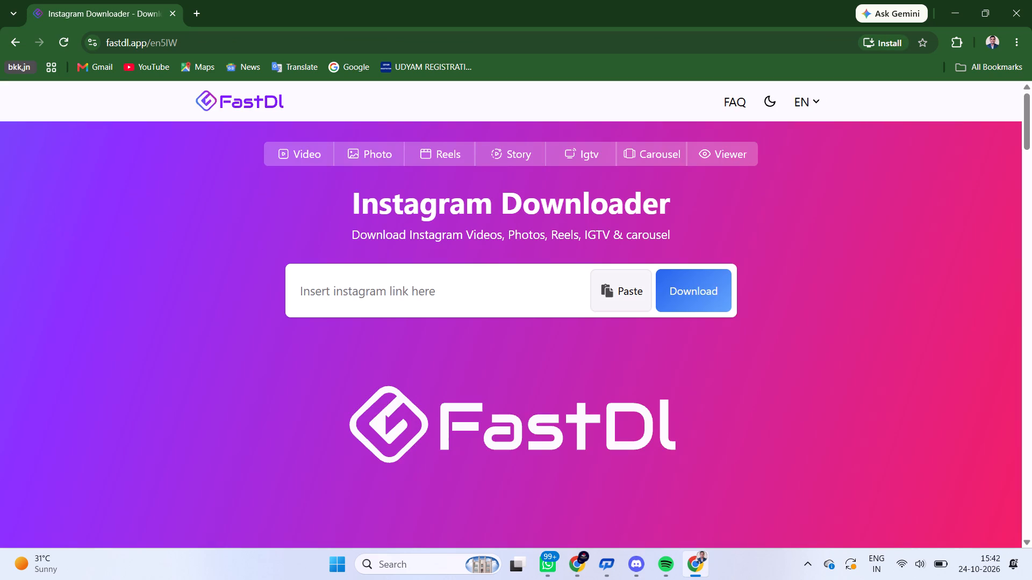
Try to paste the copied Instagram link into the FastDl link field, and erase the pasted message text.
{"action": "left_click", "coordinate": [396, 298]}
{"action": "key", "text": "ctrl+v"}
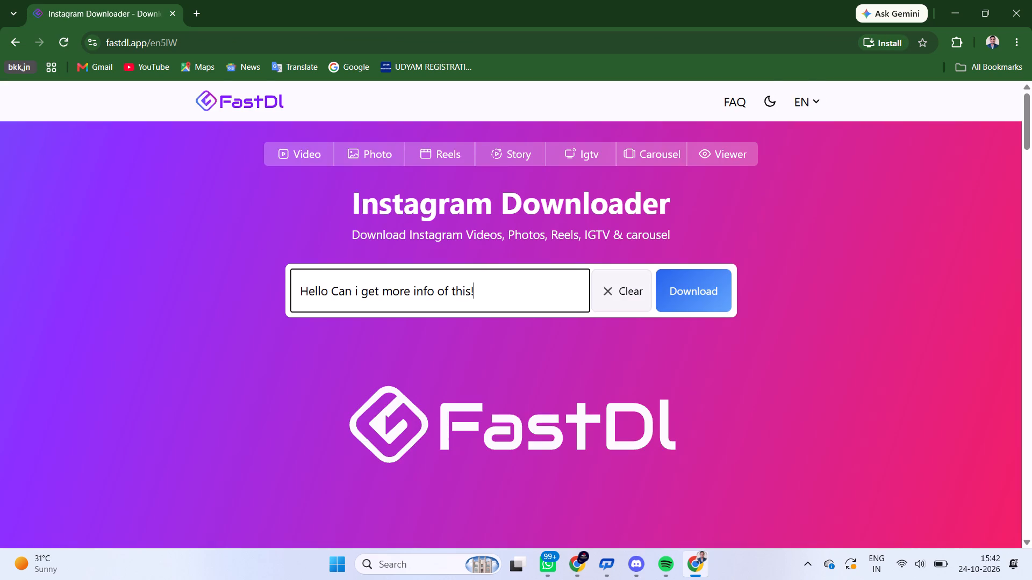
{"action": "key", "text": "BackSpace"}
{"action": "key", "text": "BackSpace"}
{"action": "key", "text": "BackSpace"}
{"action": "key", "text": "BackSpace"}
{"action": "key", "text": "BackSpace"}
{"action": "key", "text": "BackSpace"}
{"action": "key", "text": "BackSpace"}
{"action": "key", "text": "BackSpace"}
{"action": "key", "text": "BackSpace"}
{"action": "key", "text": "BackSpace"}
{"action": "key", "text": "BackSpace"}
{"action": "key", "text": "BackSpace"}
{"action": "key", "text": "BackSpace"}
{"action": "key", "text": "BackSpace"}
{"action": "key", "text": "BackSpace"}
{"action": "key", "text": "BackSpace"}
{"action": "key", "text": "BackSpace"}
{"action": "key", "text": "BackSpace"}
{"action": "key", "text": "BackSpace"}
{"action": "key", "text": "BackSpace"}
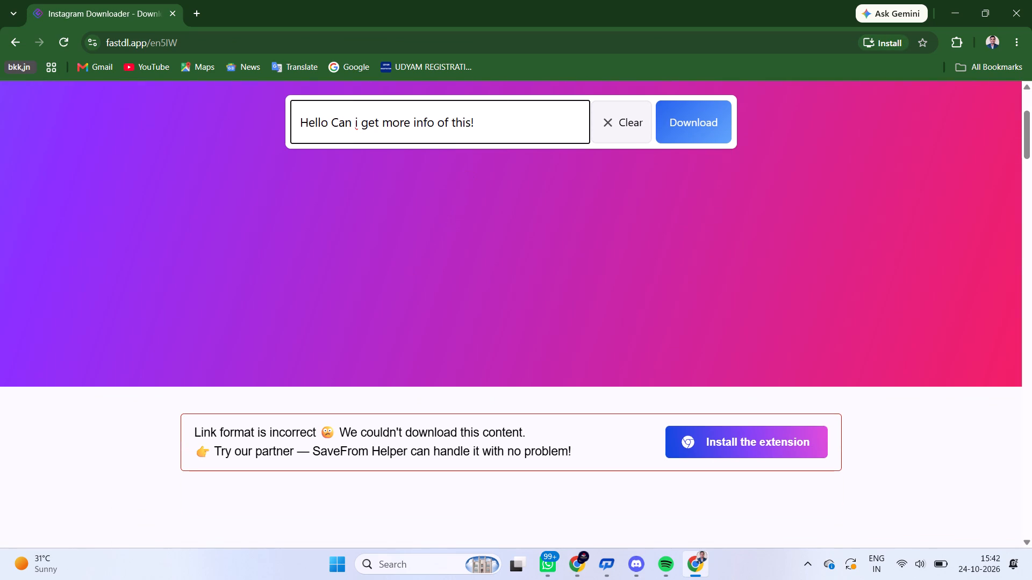
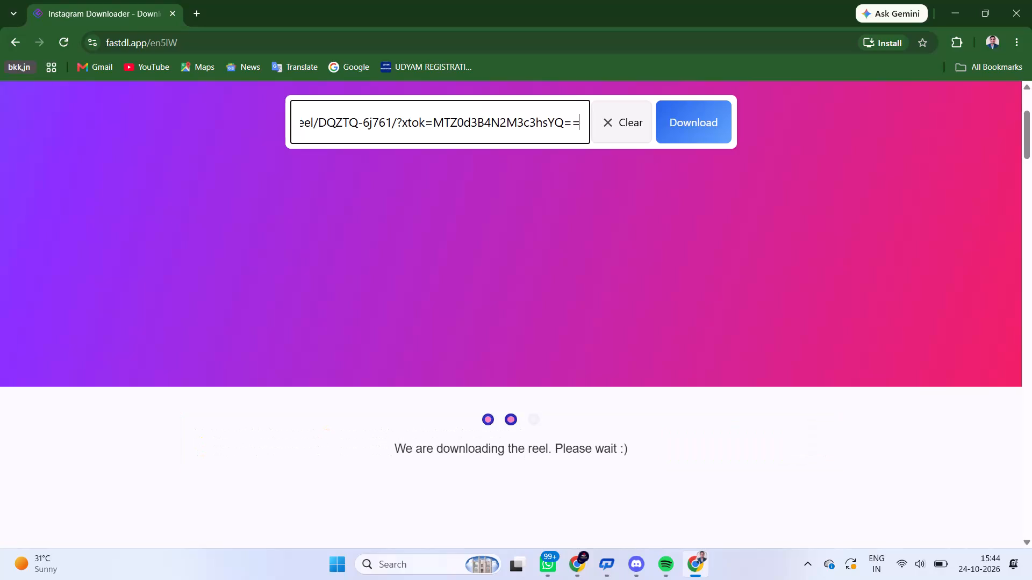
Fetch the Instagram reel from its pasted link and download the resulting video file.
{"action": "left_click", "coordinate": [695, 122]}
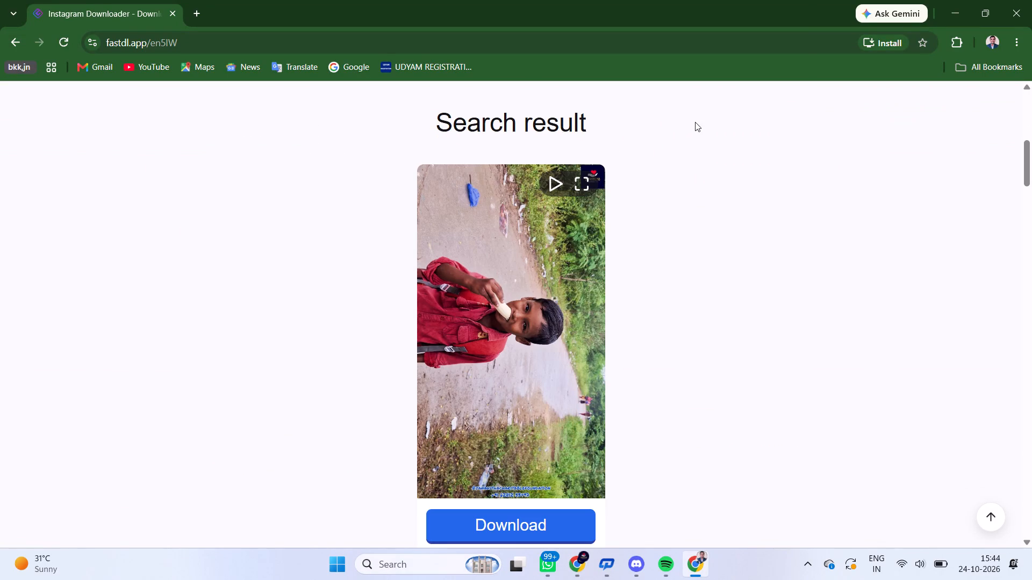
{"action": "left_click", "coordinate": [565, 523]}
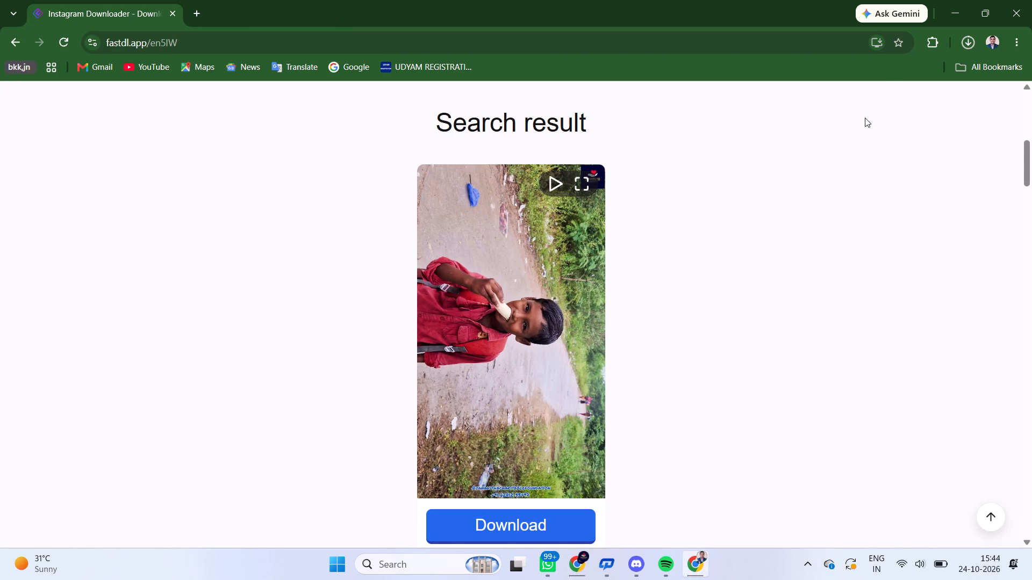
Open the full download history to check the downloaded reel video.
{"action": "left_click", "coordinate": [965, 38]}
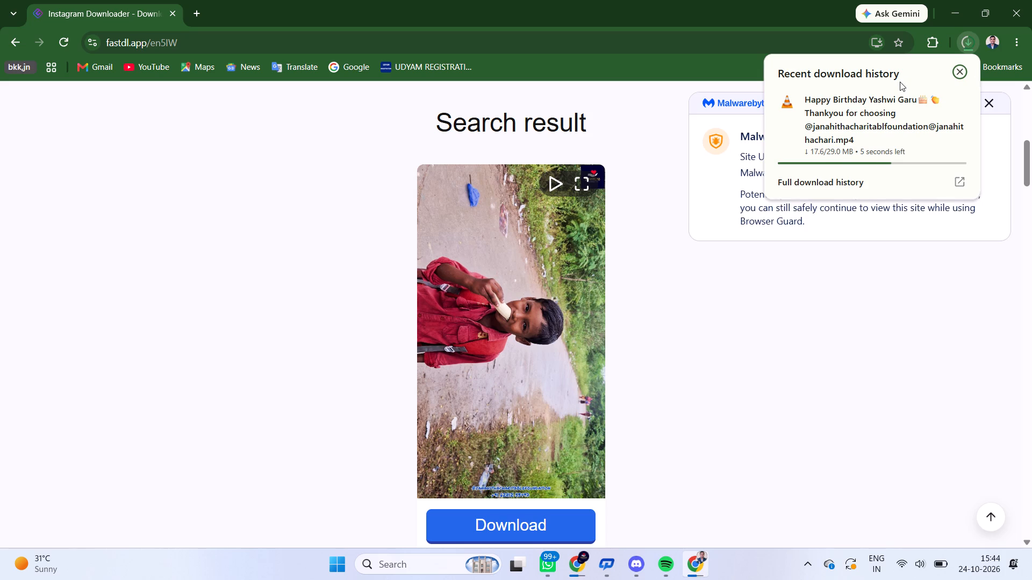
{"action": "left_click", "coordinate": [838, 178]}
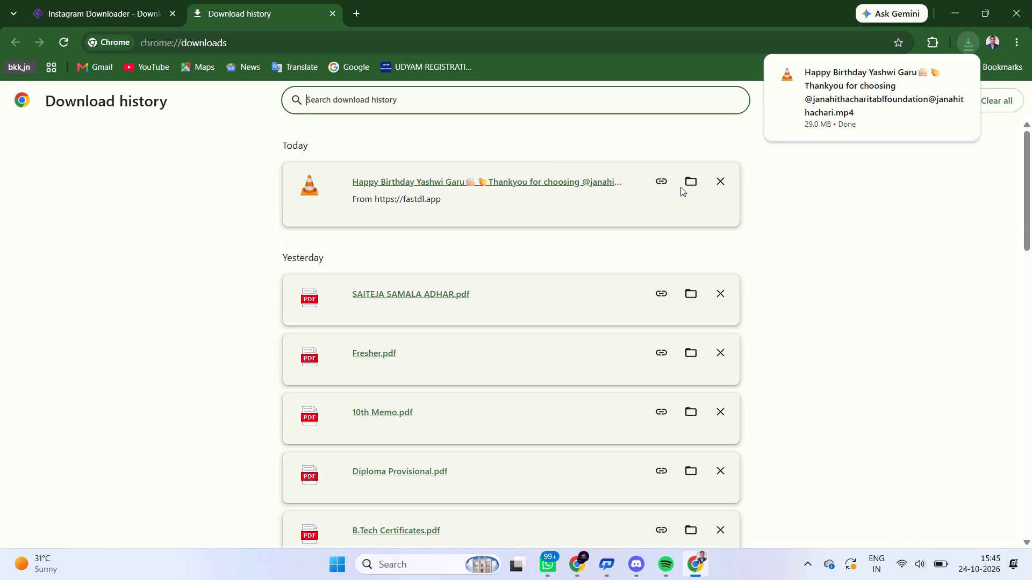
Show today's downloaded birthday MP4 video from fastdl.app in its containing folder.
{"action": "left_click", "coordinate": [693, 183]}
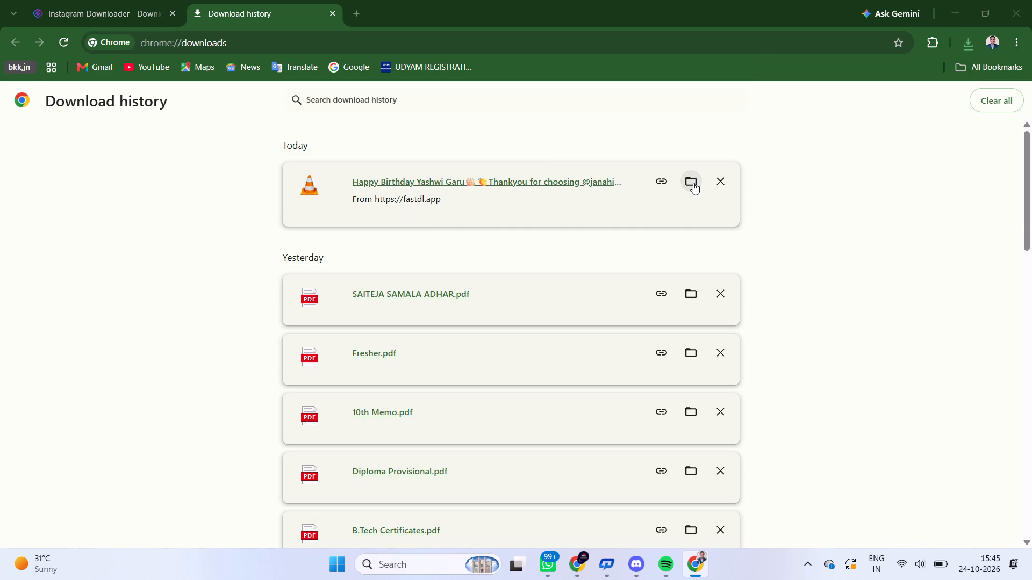
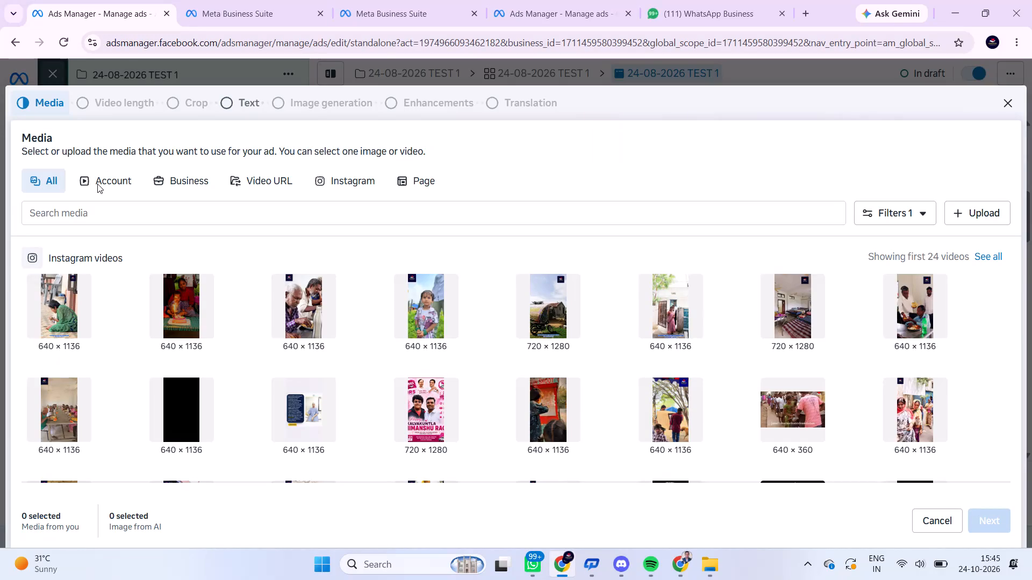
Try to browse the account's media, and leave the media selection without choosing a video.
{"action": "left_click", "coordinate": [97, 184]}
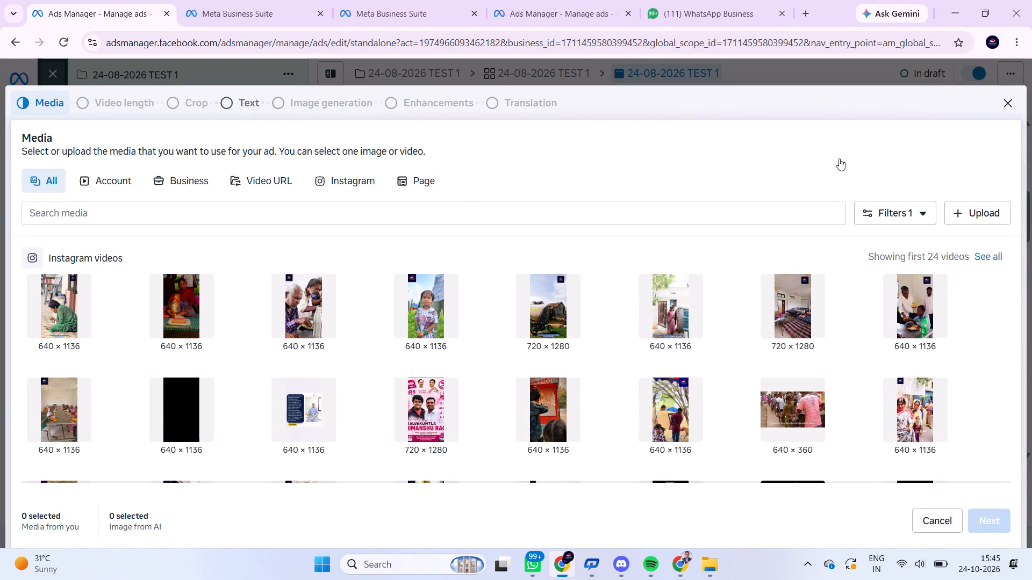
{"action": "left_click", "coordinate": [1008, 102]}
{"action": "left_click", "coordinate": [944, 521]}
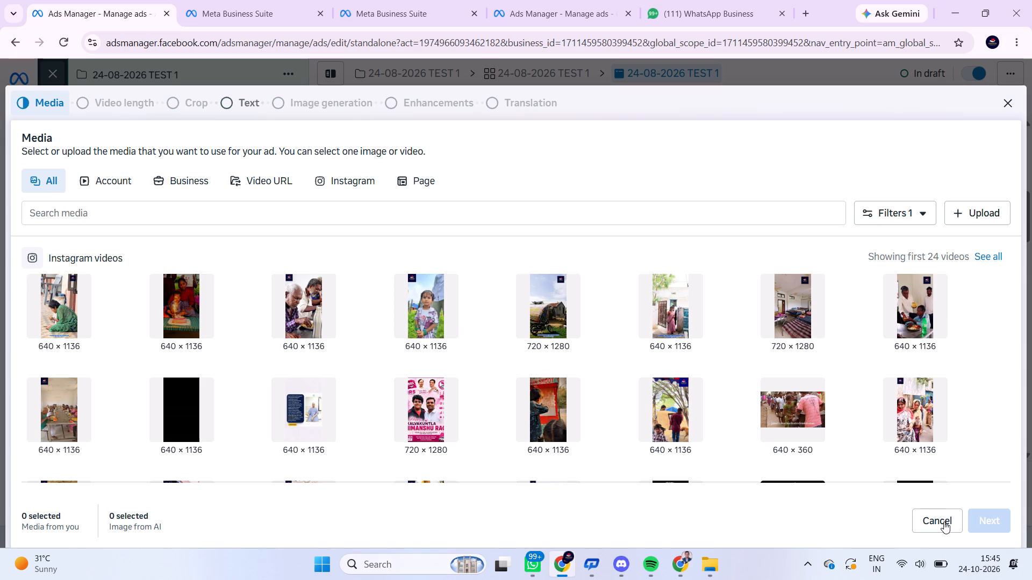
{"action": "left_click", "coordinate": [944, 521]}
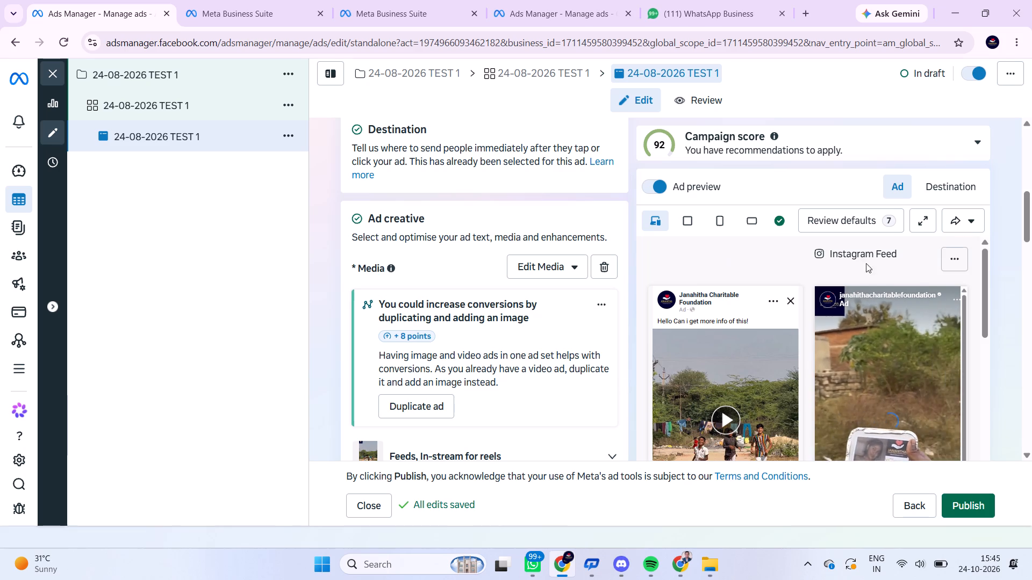
Reopen the video selection for the 24-08-2026 TEST 1 ad creative.
{"action": "left_click", "coordinate": [547, 265]}
{"action": "left_click", "coordinate": [556, 321]}
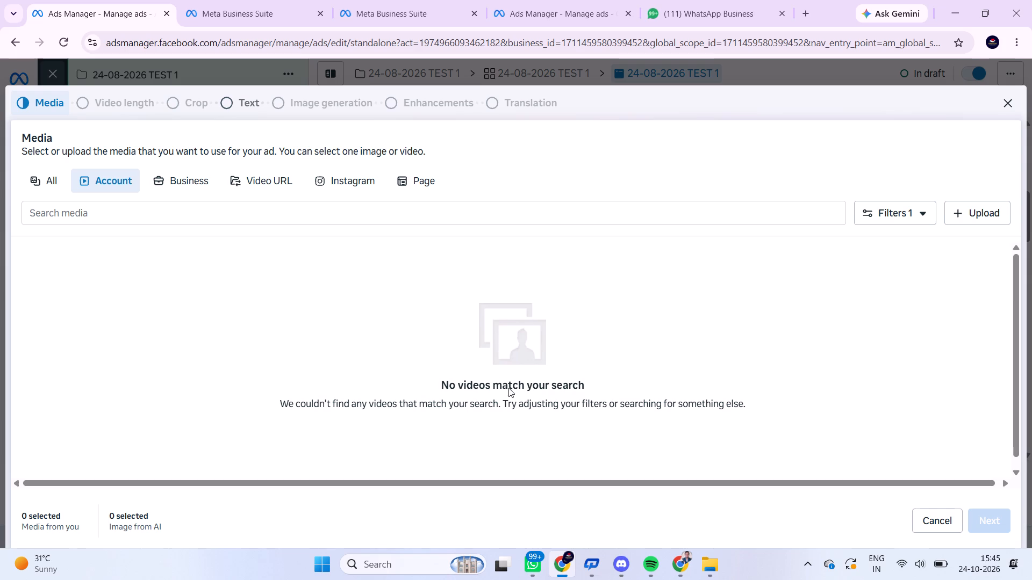
Upload today's birthday video from the Downloads folder to the account media for the ad and save the upload.
{"action": "scroll", "coordinate": [508, 389], "scroll_direction": "down", "scroll_amount": 2}
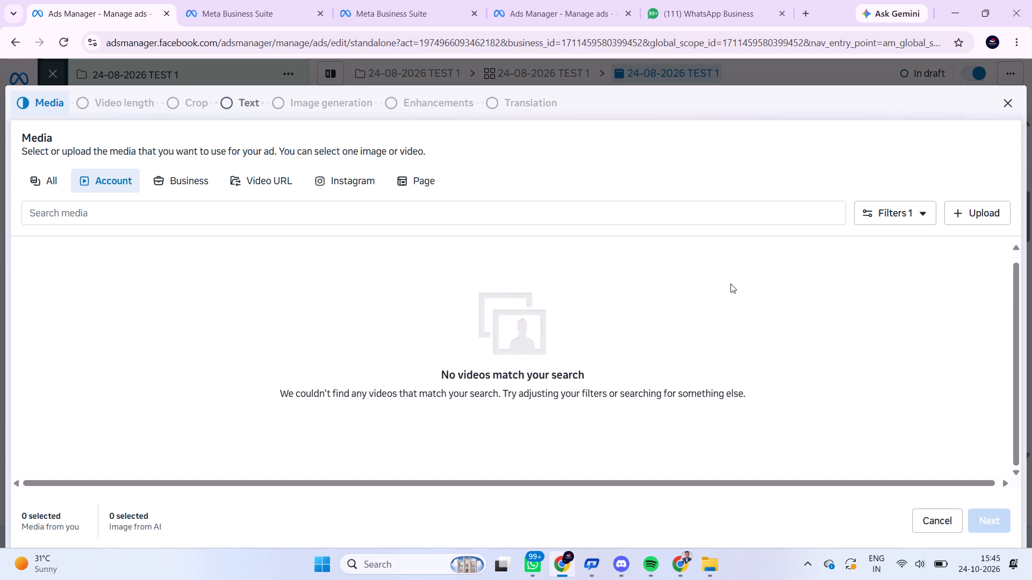
{"action": "left_click", "coordinate": [965, 212]}
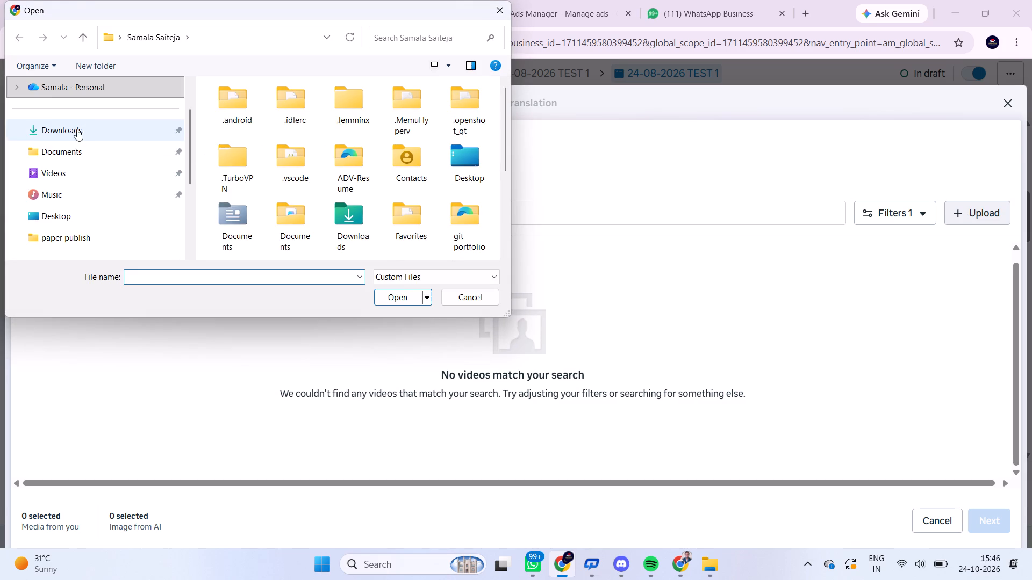
{"action": "left_click", "coordinate": [82, 134]}
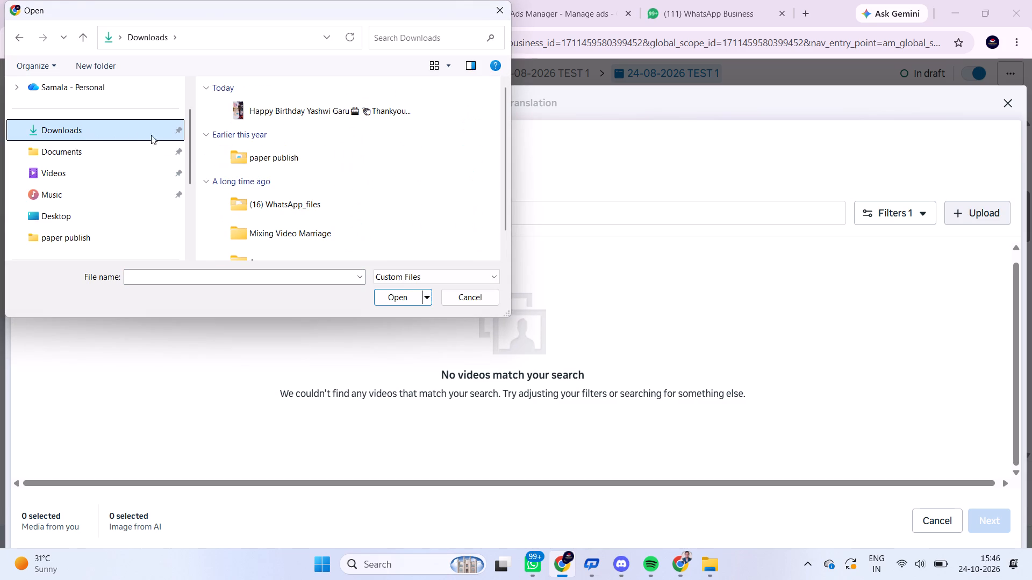
{"action": "double_click", "coordinate": [283, 111]}
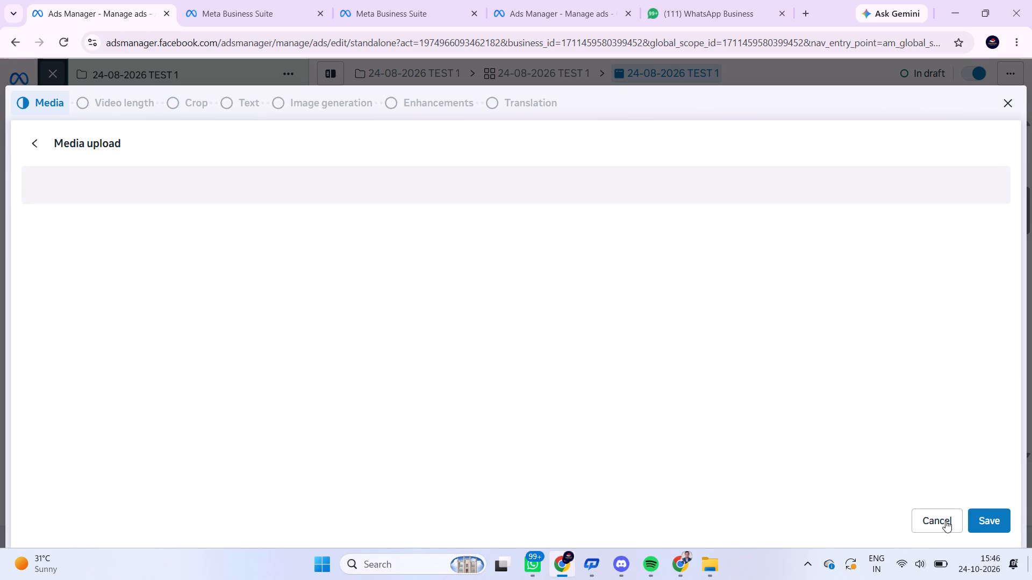
{"action": "left_click", "coordinate": [1000, 517]}
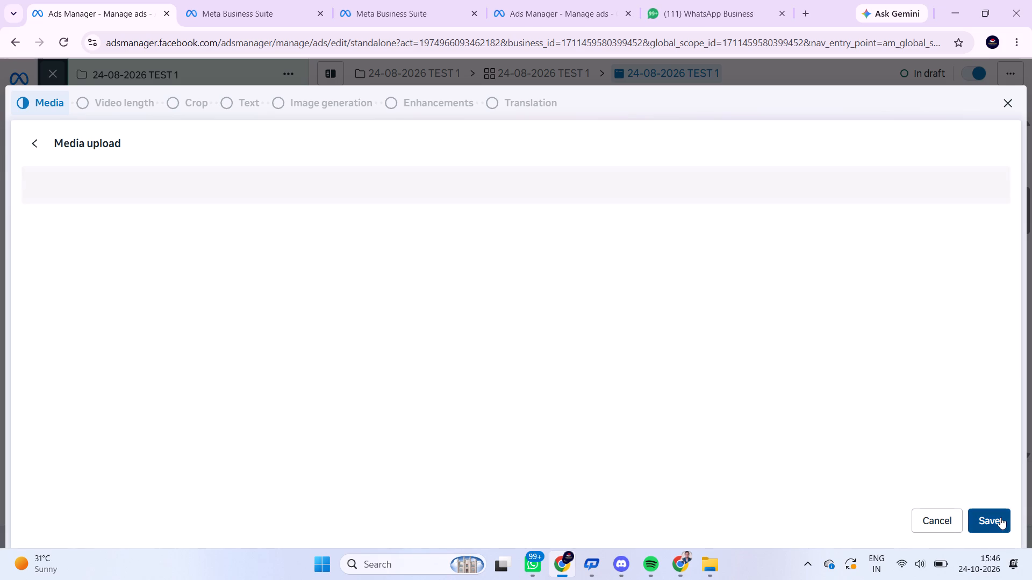
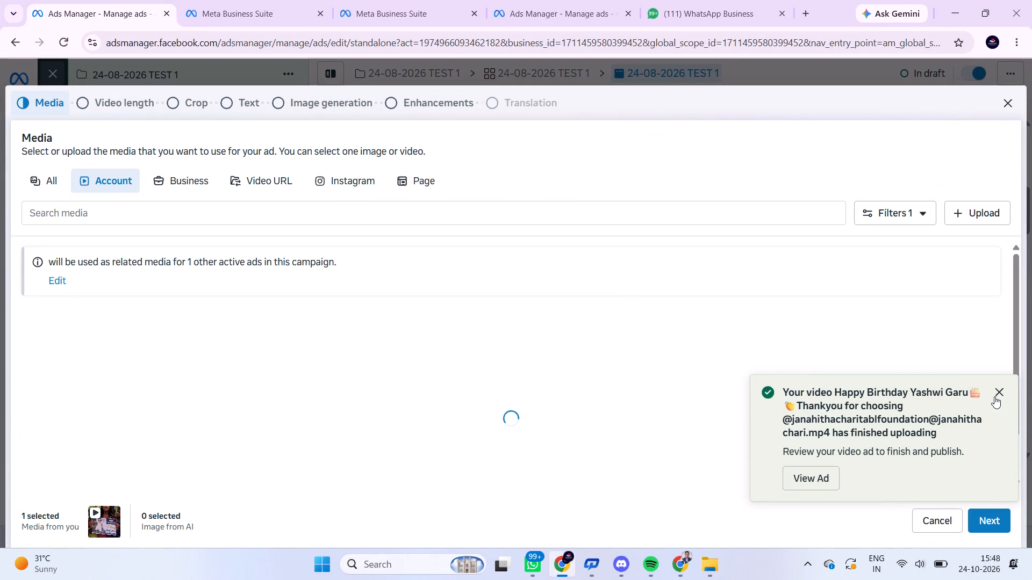
Continue with the uploaded birthday video, skip the shorter video versions and keep the Original crop for all placements.
{"action": "left_click", "coordinate": [979, 517]}
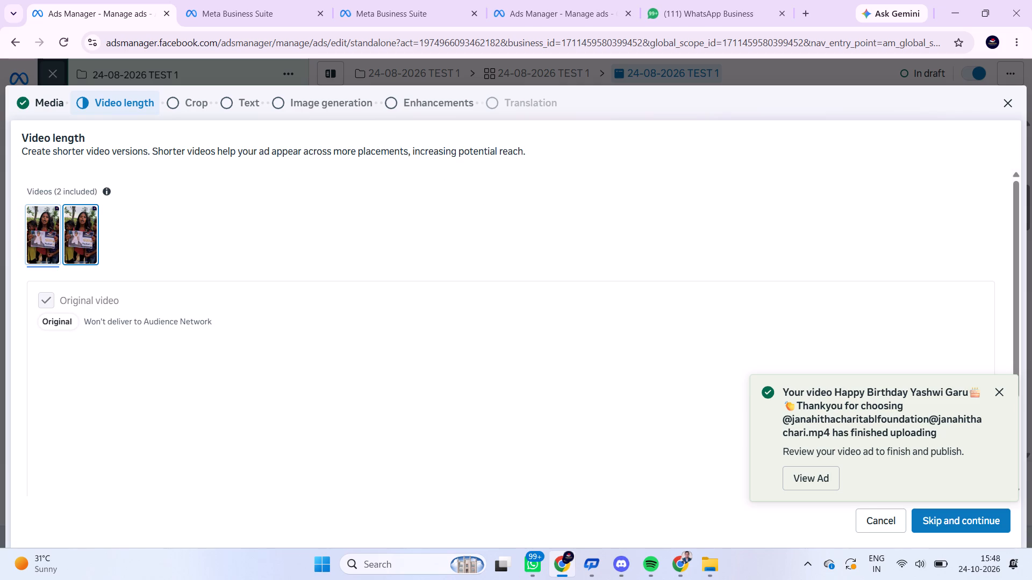
{"action": "left_click", "coordinate": [1001, 392]}
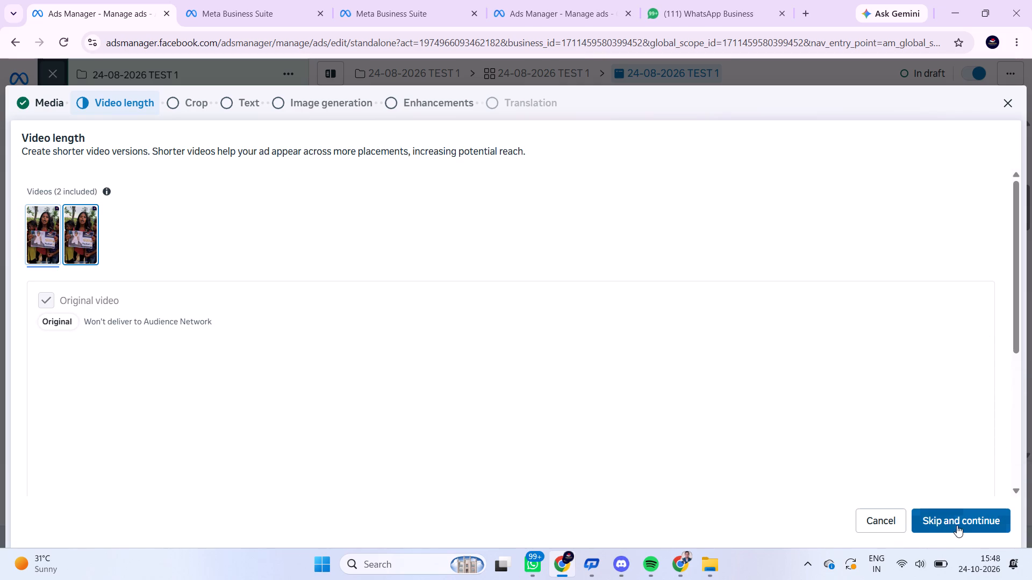
{"action": "left_click", "coordinate": [957, 525]}
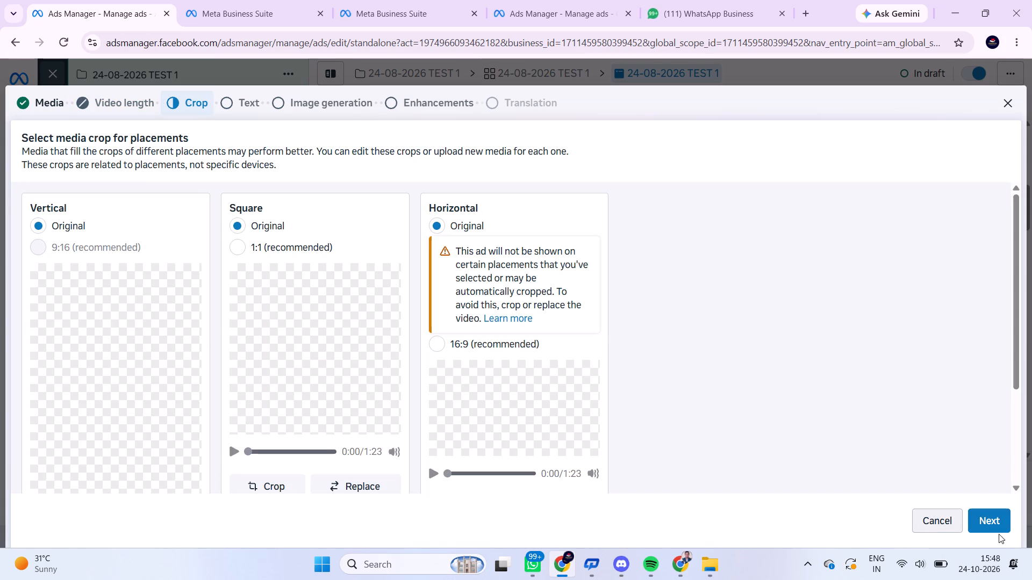
{"action": "left_click", "coordinate": [989, 518]}
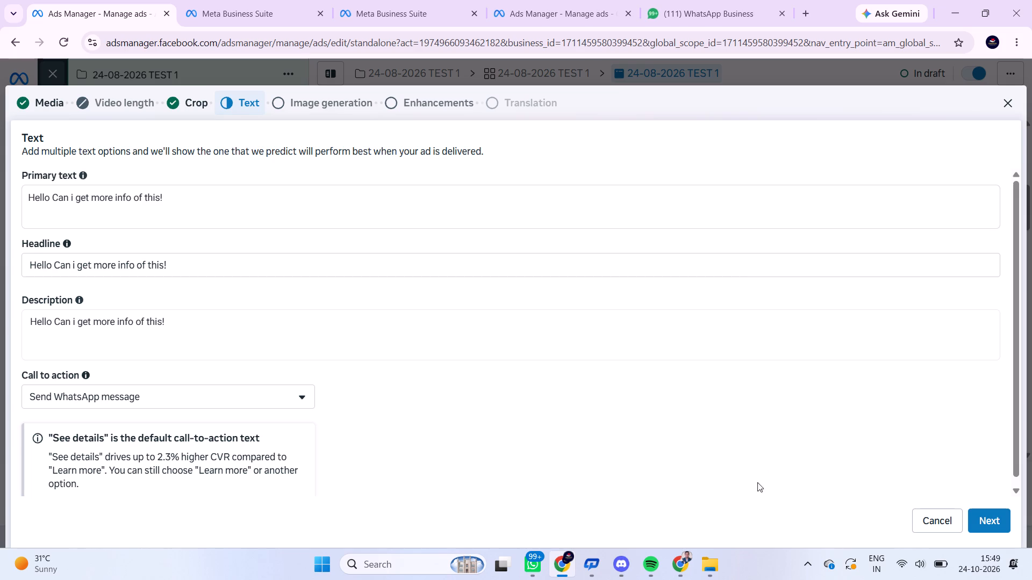
Copy the description text "Hello Can i get more info of this!" and continue past the Text stage to Image generation.
{"action": "scroll", "coordinate": [737, 466], "scroll_direction": "down", "scroll_amount": 3}
{"action": "scroll", "coordinate": [737, 466], "scroll_direction": "up", "scroll_amount": 2}
{"action": "scroll", "coordinate": [854, 446], "scroll_direction": "down", "scroll_amount": 4}
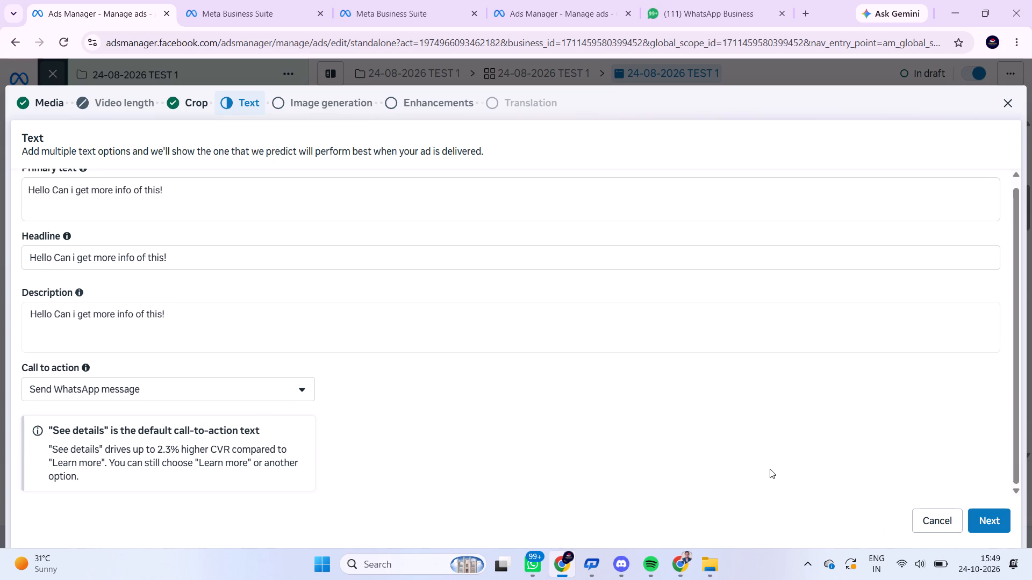
{"action": "left_click_drag", "start_coordinate": [175, 315], "coordinate": [161, 316]}
{"action": "left_click_drag", "start_coordinate": [161, 316], "coordinate": [0, 306]}
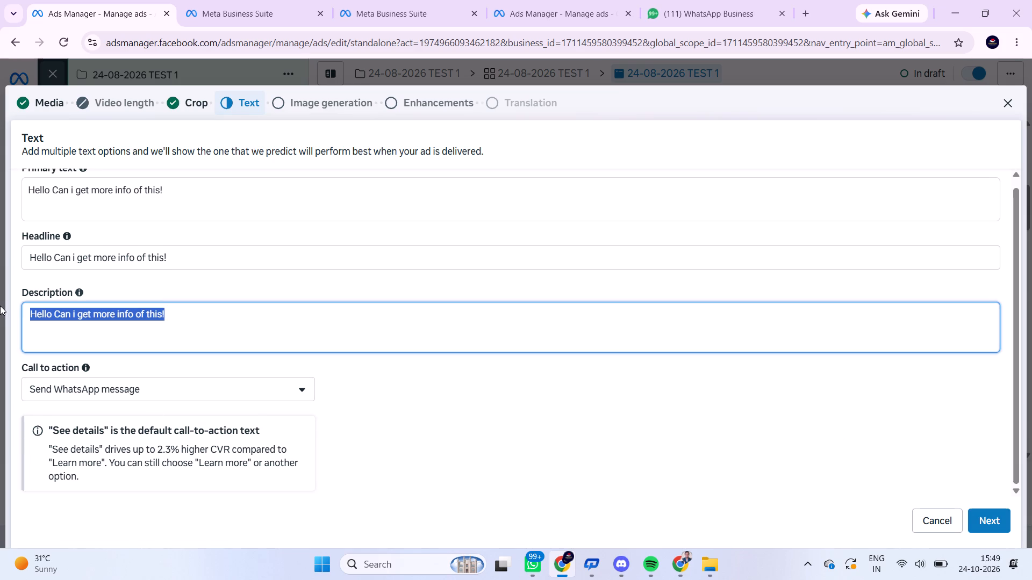
{"action": "key", "text": "ctrl+c"}
{"action": "left_click", "coordinate": [984, 518]}
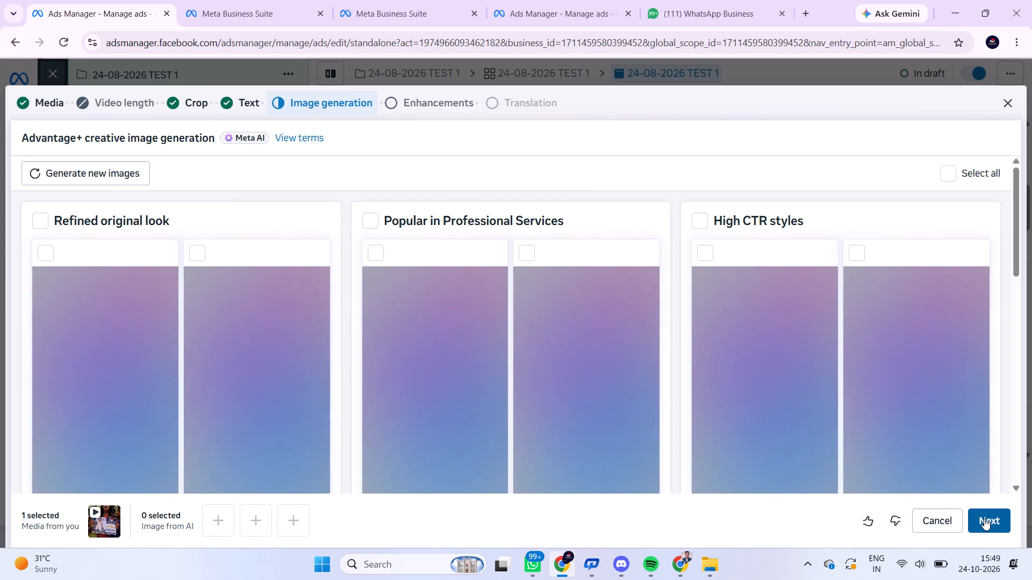
Continue past image generation without selecting AI images and finish the creative setup with the default Advantage+ enhancements.
{"action": "left_click", "coordinate": [984, 518]}
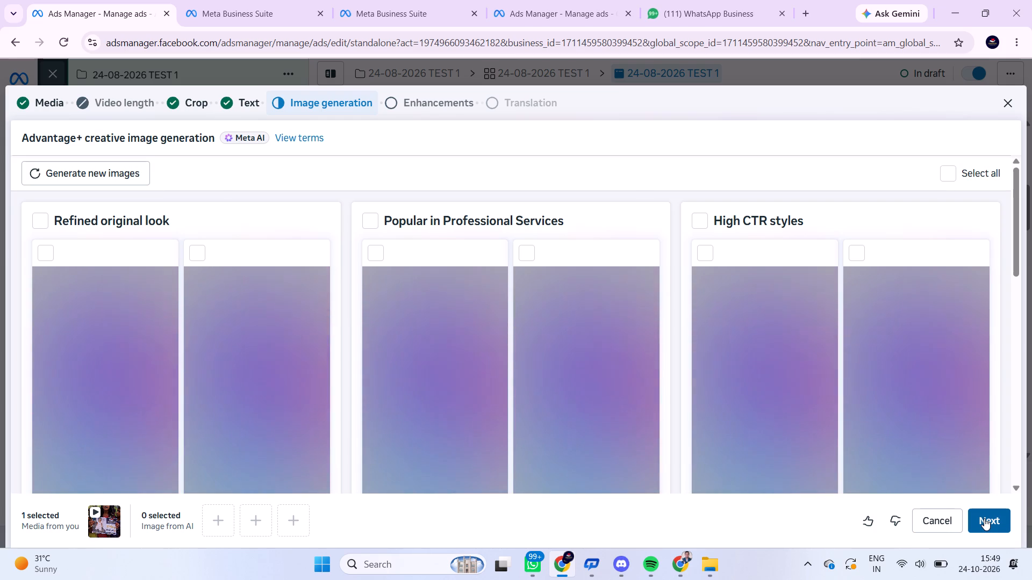
{"action": "left_click", "coordinate": [984, 518]}
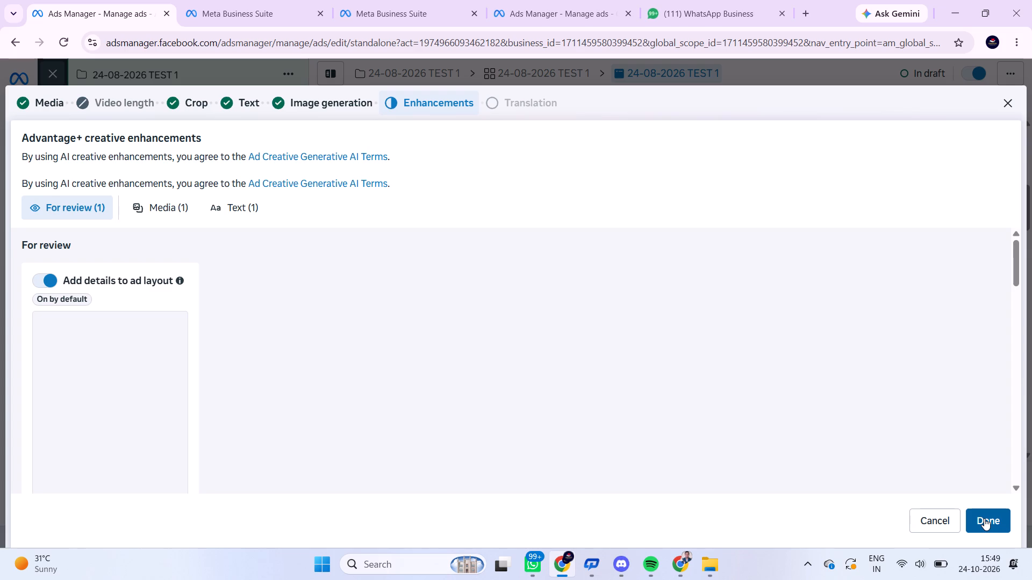
{"action": "left_click", "coordinate": [984, 518]}
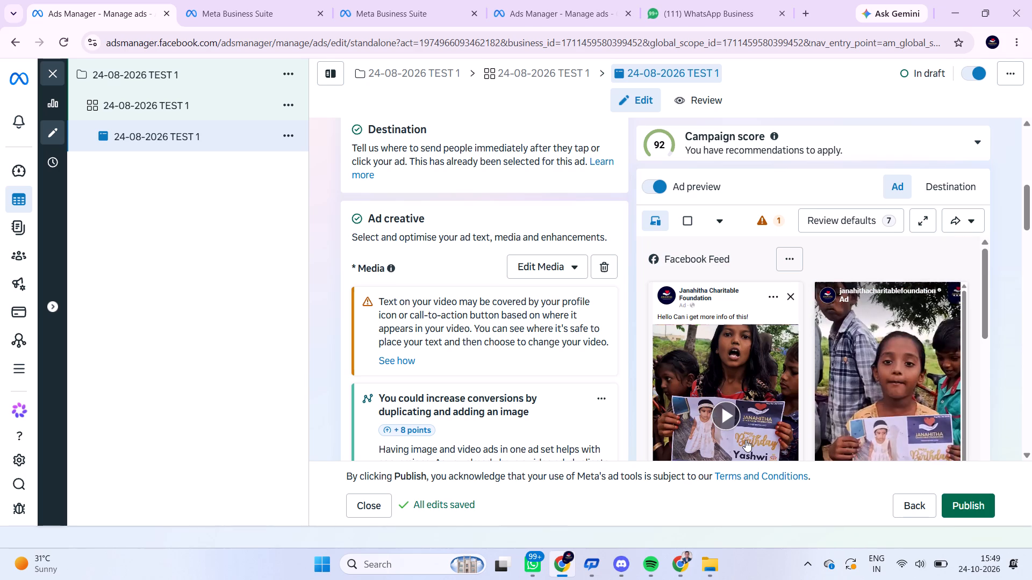
Review the ad's full settings from ad name and format through destination, creative, texts, call to action and tracking.
{"action": "scroll", "coordinate": [514, 306], "scroll_direction": "up", "scroll_amount": 5}
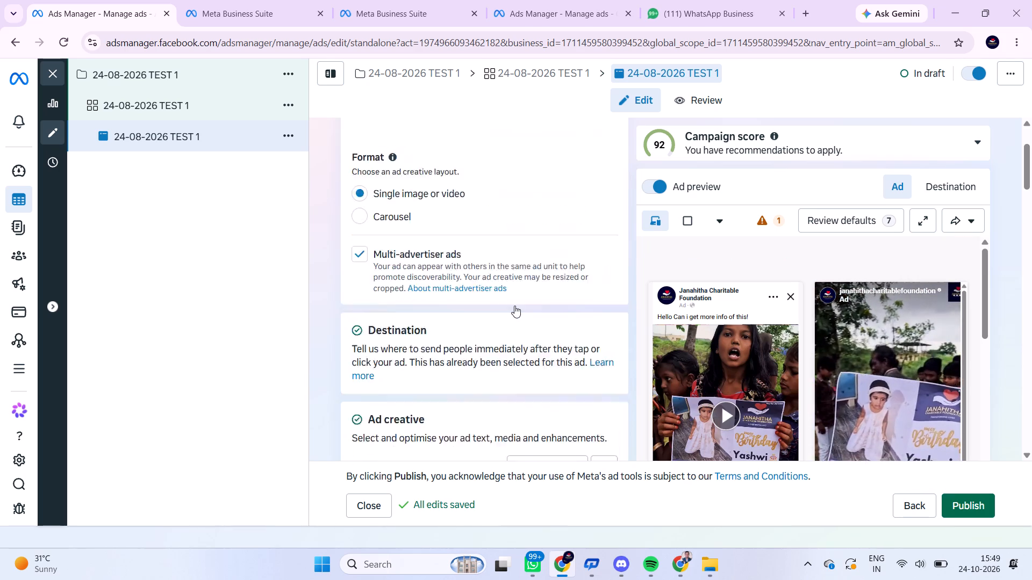
{"action": "scroll", "coordinate": [514, 306], "scroll_direction": "up", "scroll_amount": 6}
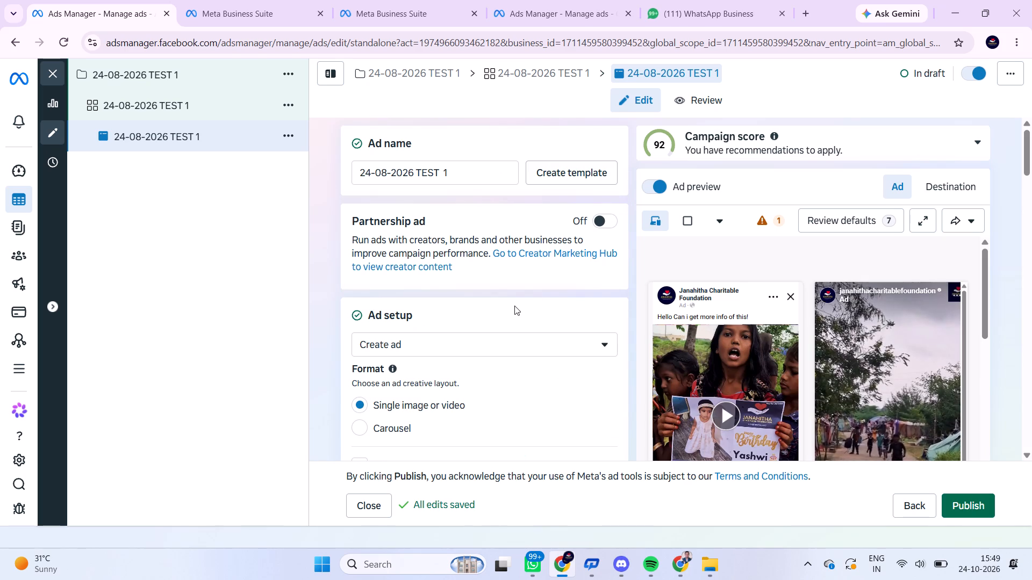
{"action": "scroll", "coordinate": [514, 306], "scroll_direction": "up", "scroll_amount": 2}
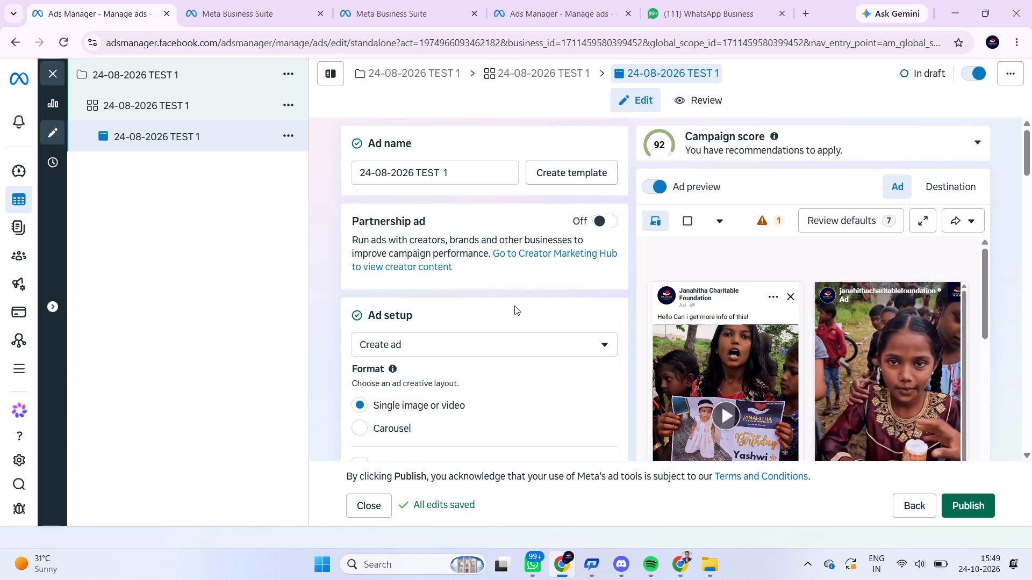
{"action": "scroll", "coordinate": [514, 306], "scroll_direction": "down", "scroll_amount": 3}
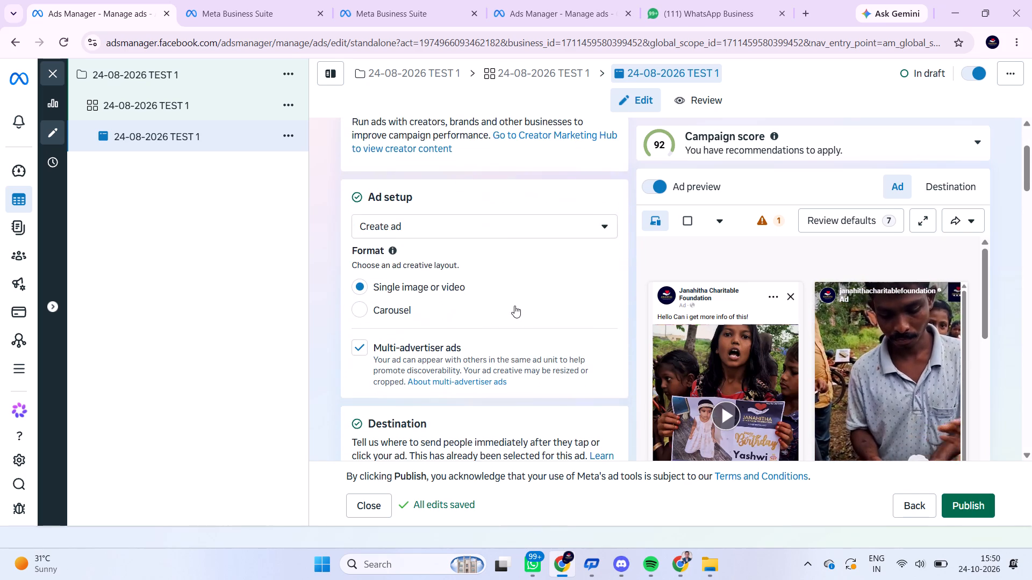
{"action": "scroll", "coordinate": [514, 306], "scroll_direction": "up", "scroll_amount": 1}
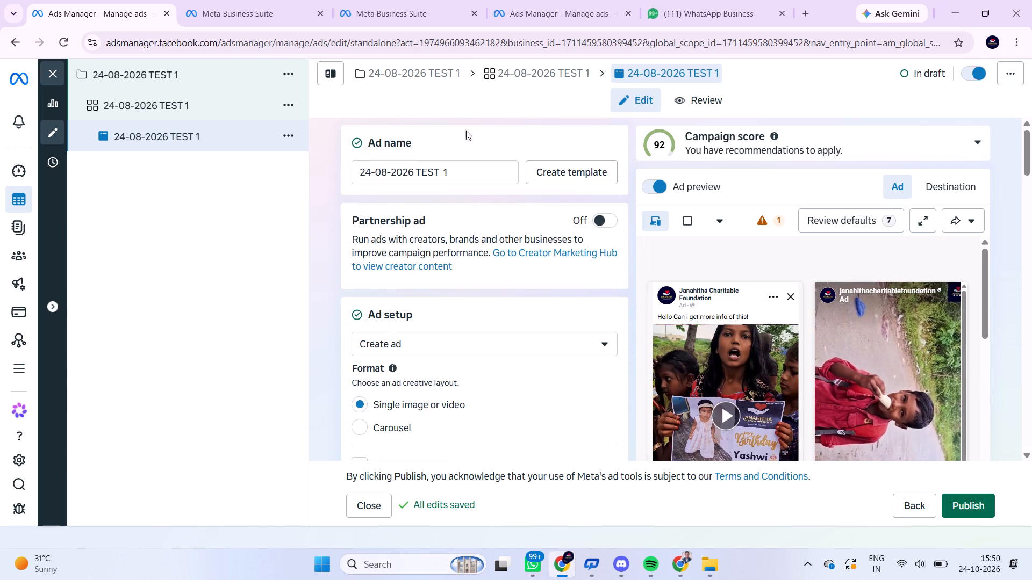
{"action": "scroll", "coordinate": [398, 267], "scroll_direction": "down", "scroll_amount": 3}
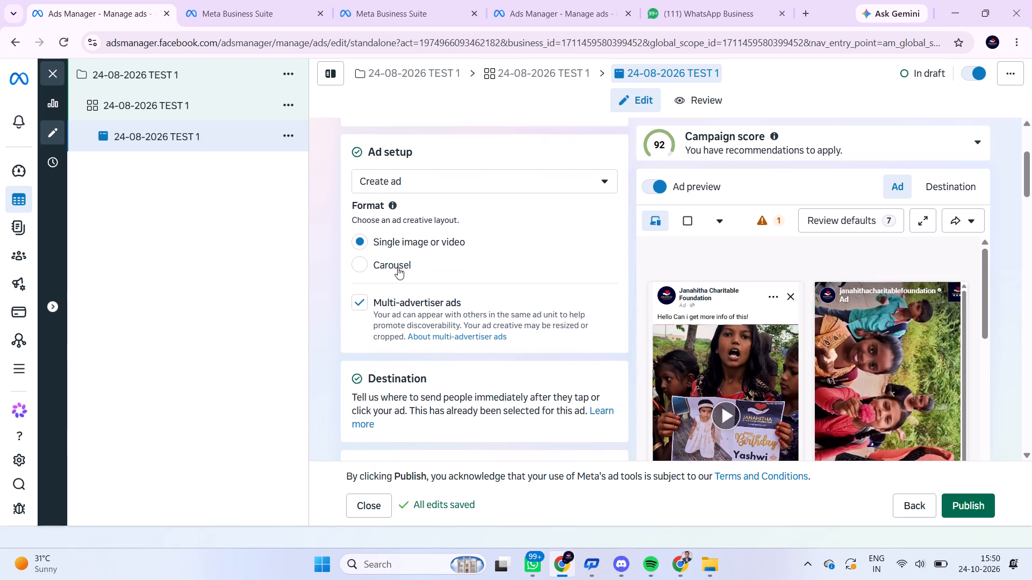
{"action": "scroll", "coordinate": [398, 267], "scroll_direction": "down", "scroll_amount": 1}
{"action": "scroll", "coordinate": [398, 267], "scroll_direction": "up", "scroll_amount": 4}
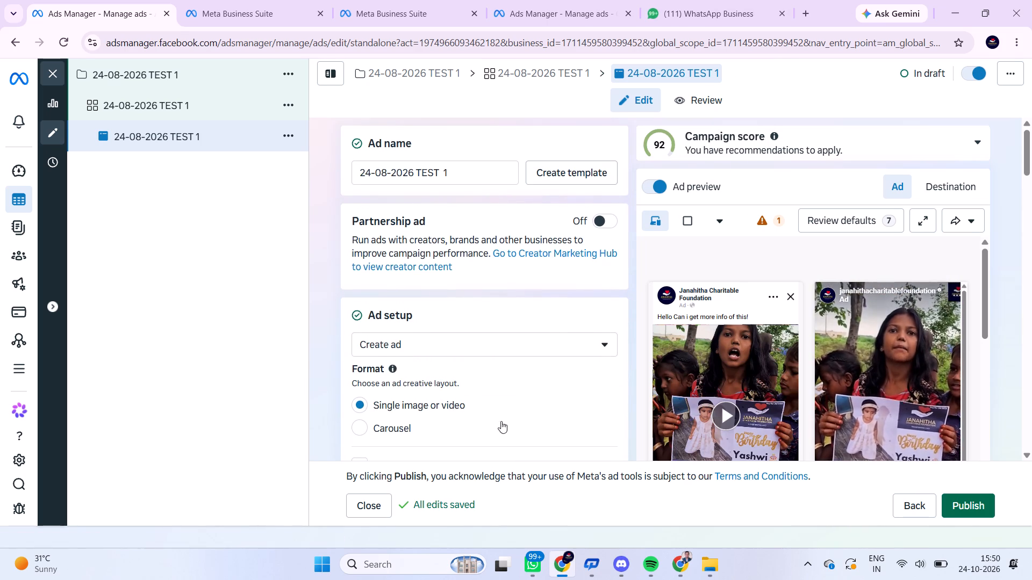
{"action": "scroll", "coordinate": [368, 350], "scroll_direction": "down", "scroll_amount": 4}
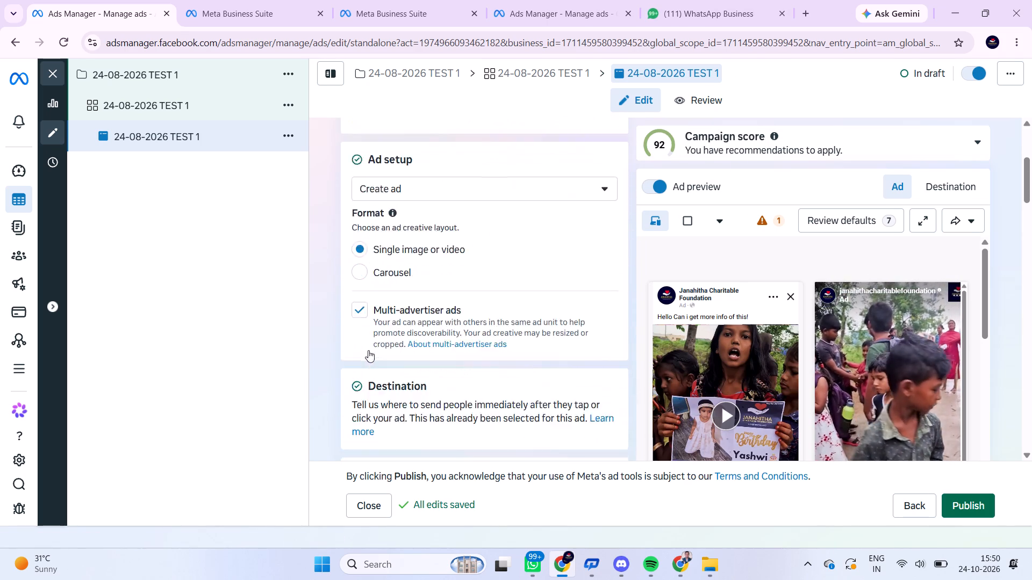
{"action": "scroll", "coordinate": [368, 350], "scroll_direction": "down", "scroll_amount": 2}
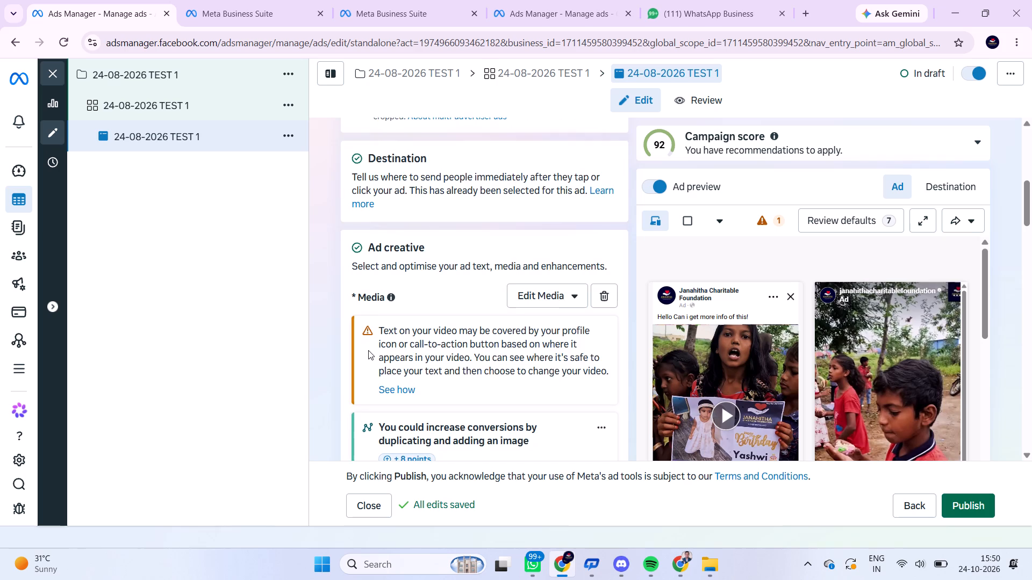
{"action": "scroll", "coordinate": [368, 350], "scroll_direction": "down", "scroll_amount": 1}
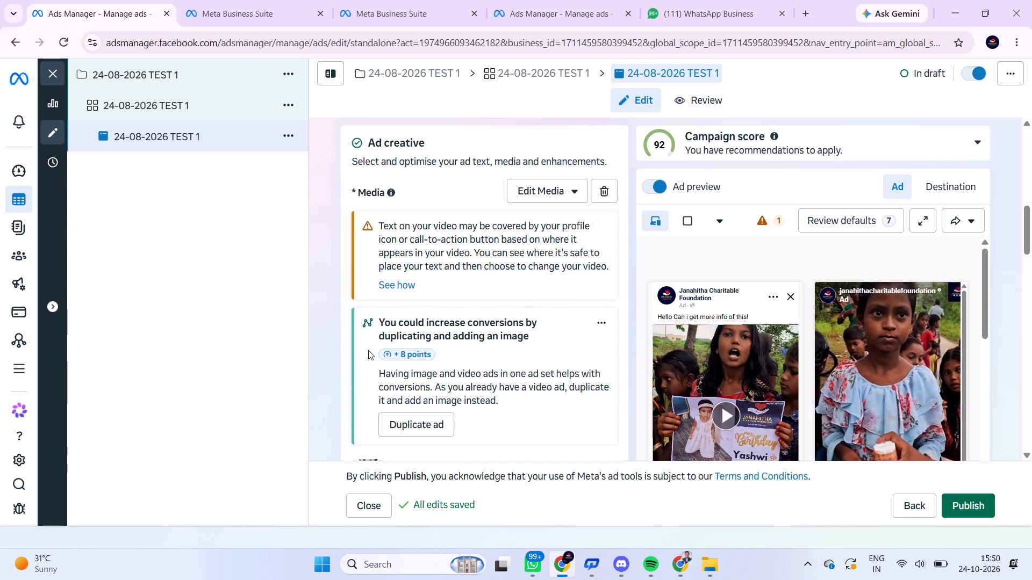
{"action": "scroll", "coordinate": [368, 350], "scroll_direction": "down", "scroll_amount": 2}
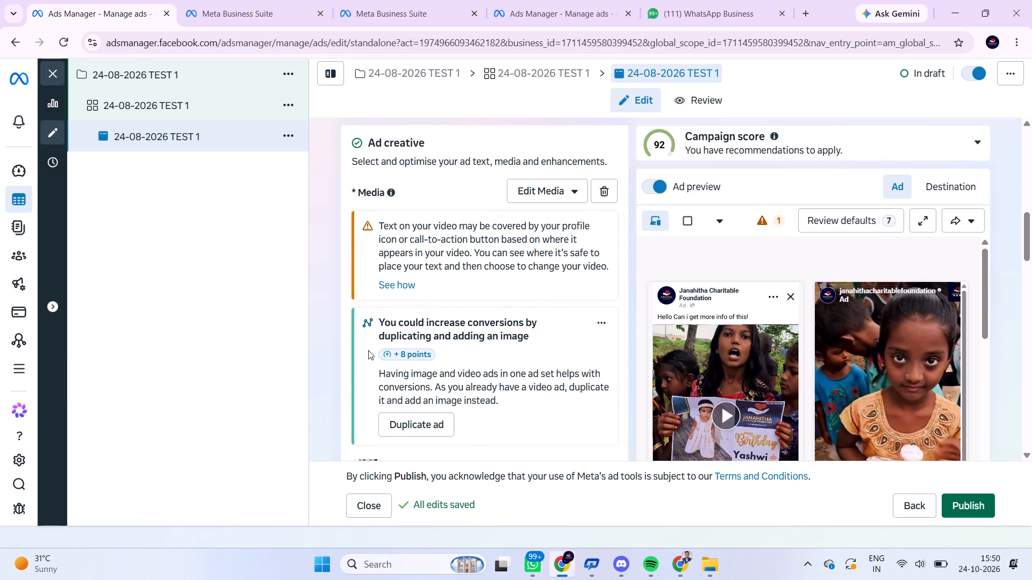
{"action": "scroll", "coordinate": [368, 350], "scroll_direction": "down", "scroll_amount": 2}
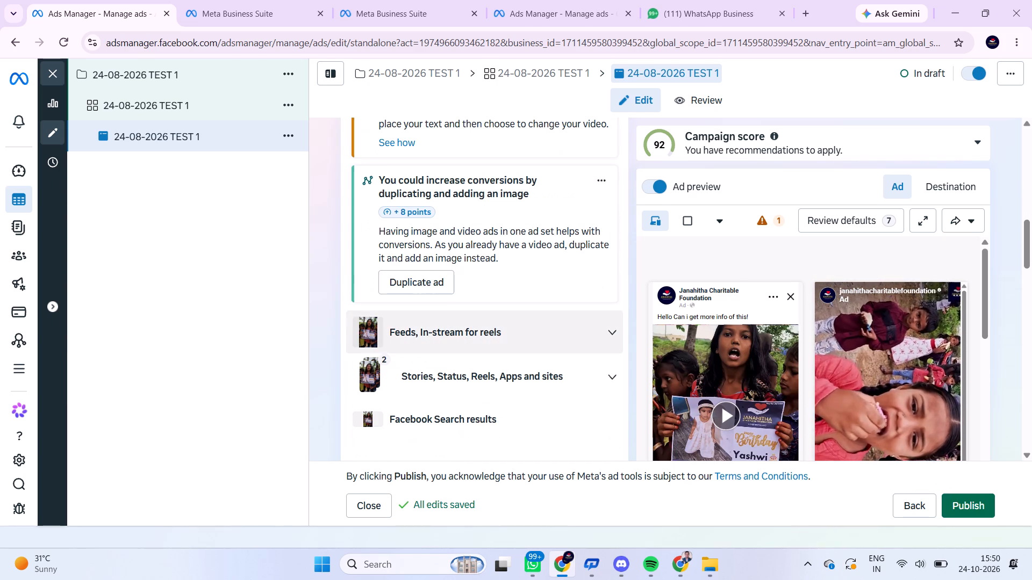
{"action": "scroll", "coordinate": [418, 282], "scroll_direction": "down", "scroll_amount": 1}
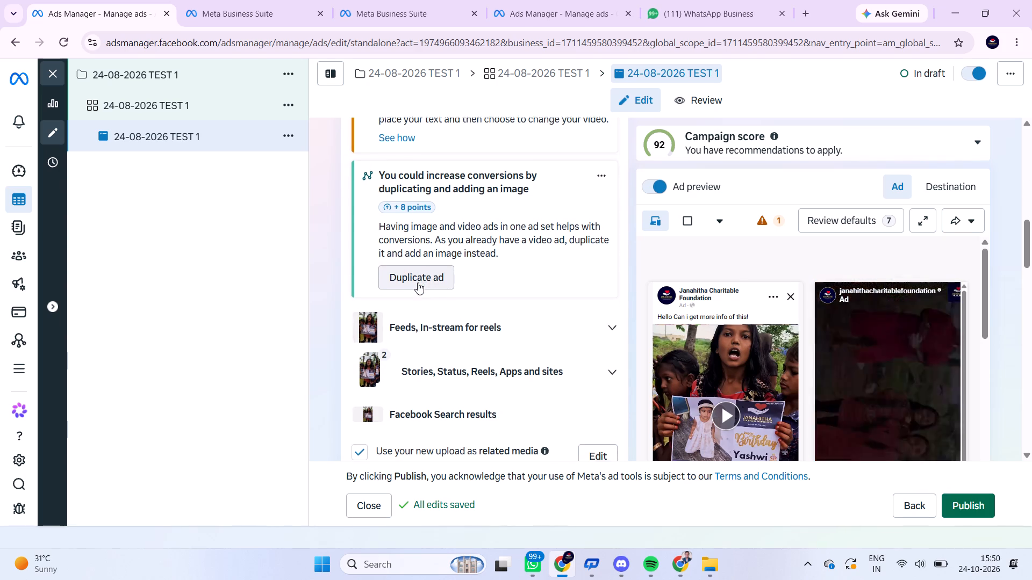
{"action": "scroll", "coordinate": [418, 282], "scroll_direction": "down", "scroll_amount": 1}
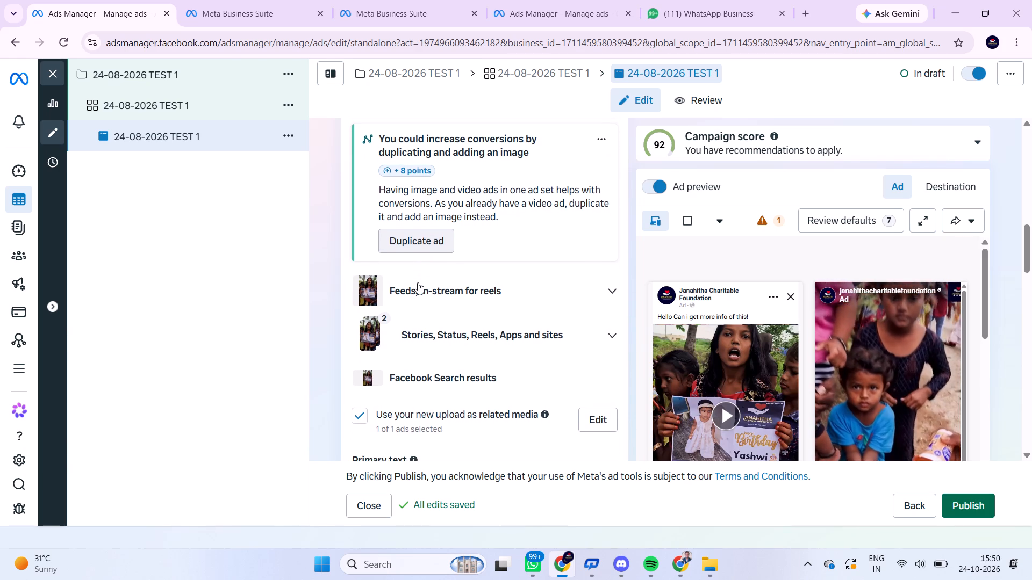
{"action": "scroll", "coordinate": [418, 282], "scroll_direction": "down", "scroll_amount": 3}
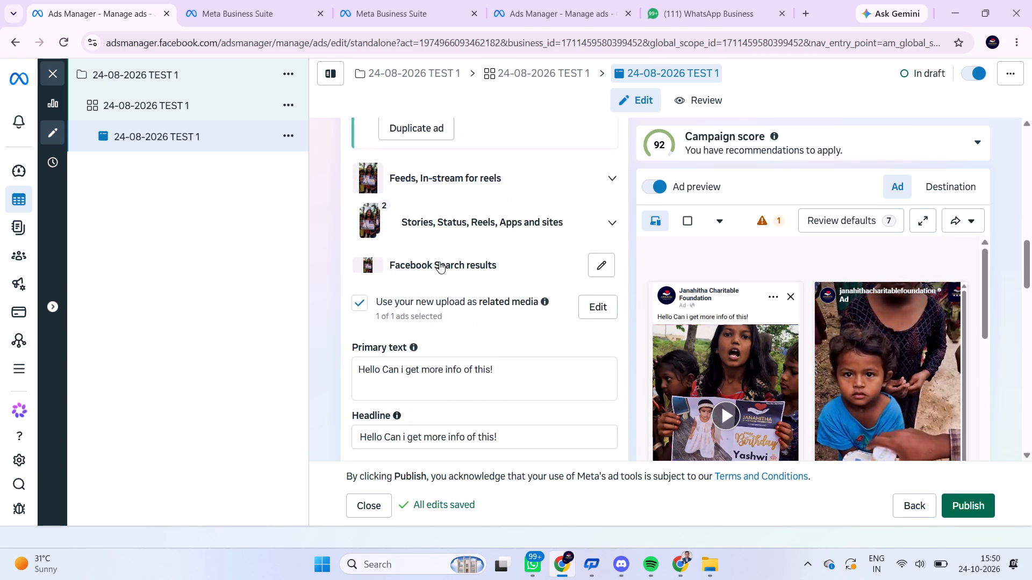
{"action": "scroll", "coordinate": [439, 262], "scroll_direction": "down", "scroll_amount": 7}
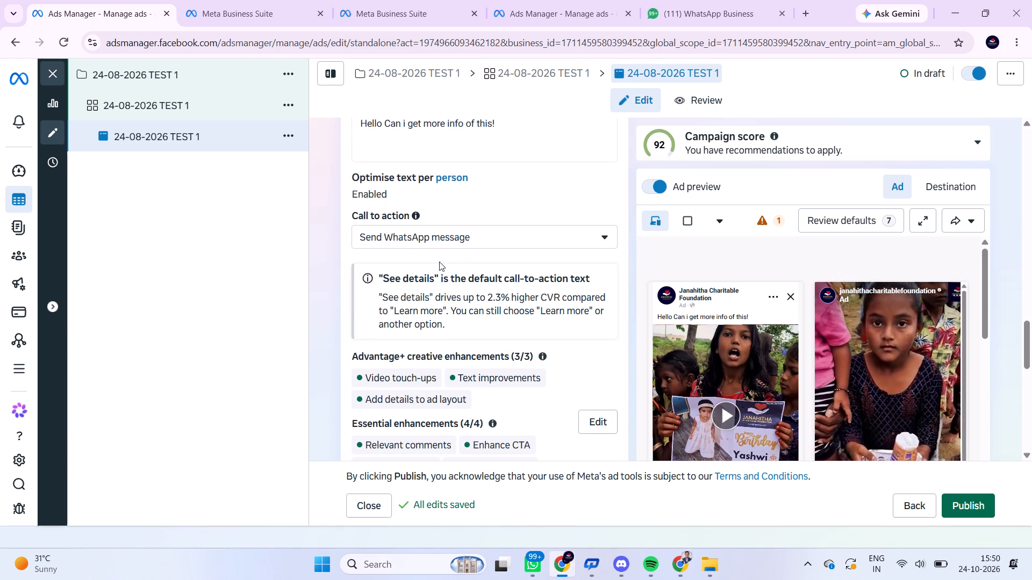
{"action": "scroll", "coordinate": [439, 262], "scroll_direction": "down", "scroll_amount": 4}
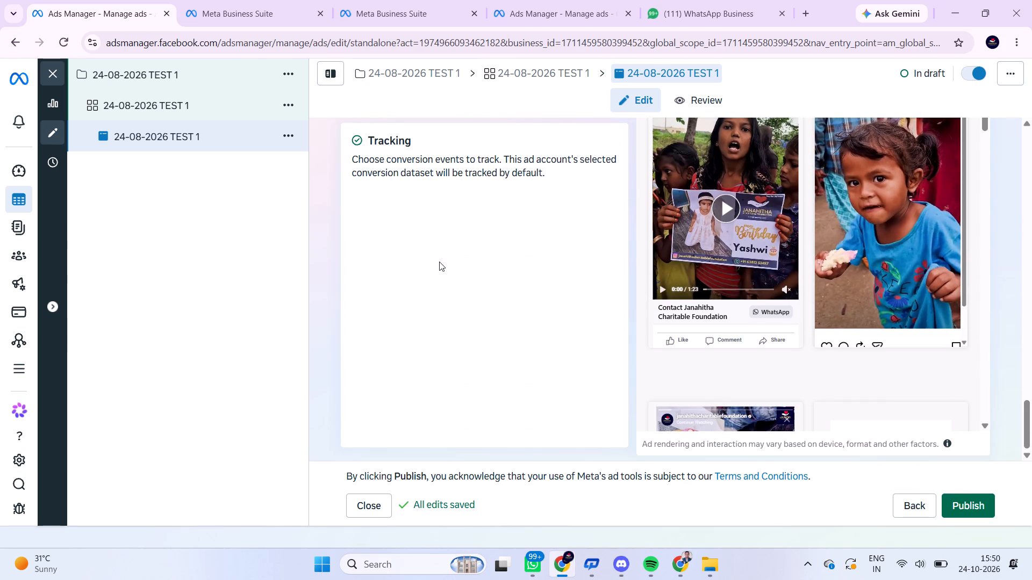
{"action": "scroll", "coordinate": [439, 262], "scroll_direction": "down", "scroll_amount": 6}
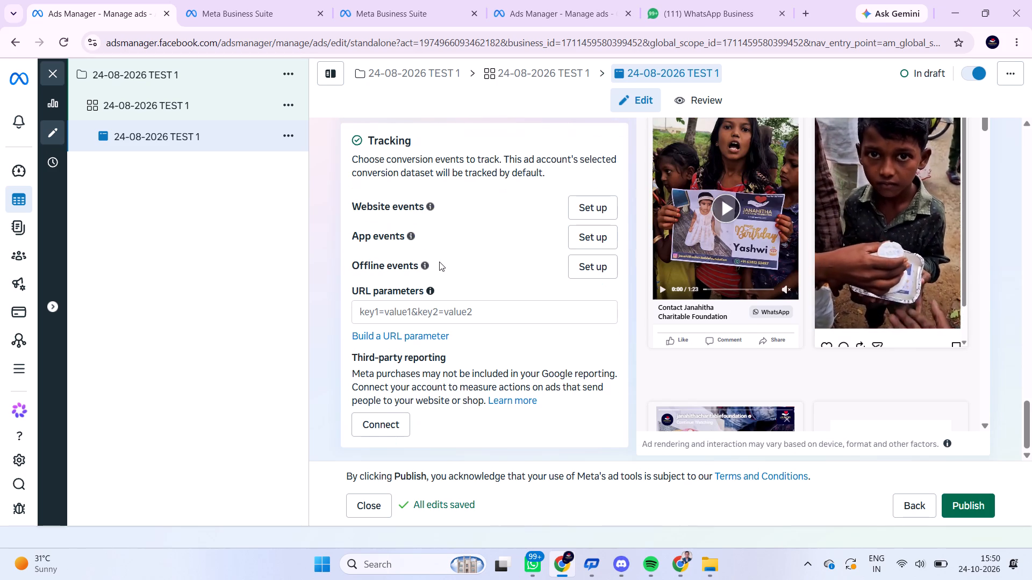
{"action": "scroll", "coordinate": [439, 262], "scroll_direction": "down", "scroll_amount": 3}
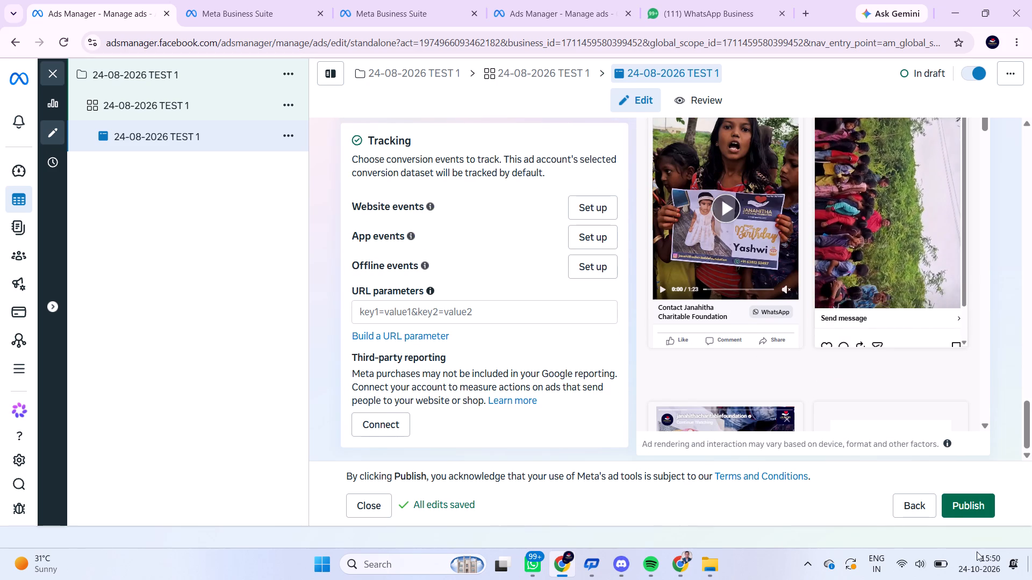
Publish the 24-08-2026 TEST 1 campaign with its ad set and ad.
{"action": "left_click", "coordinate": [957, 506]}
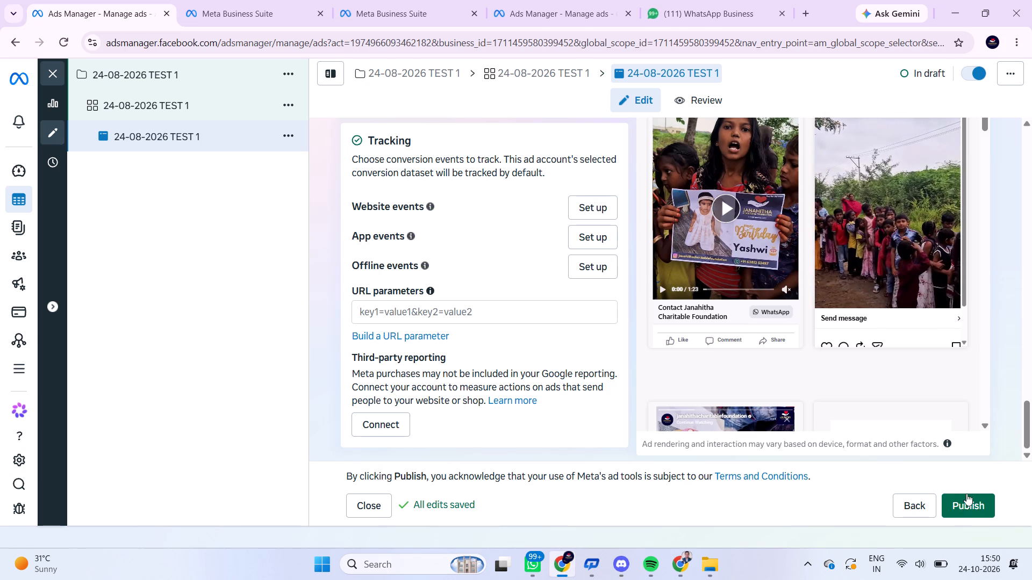
{"action": "left_click", "coordinate": [962, 500]}
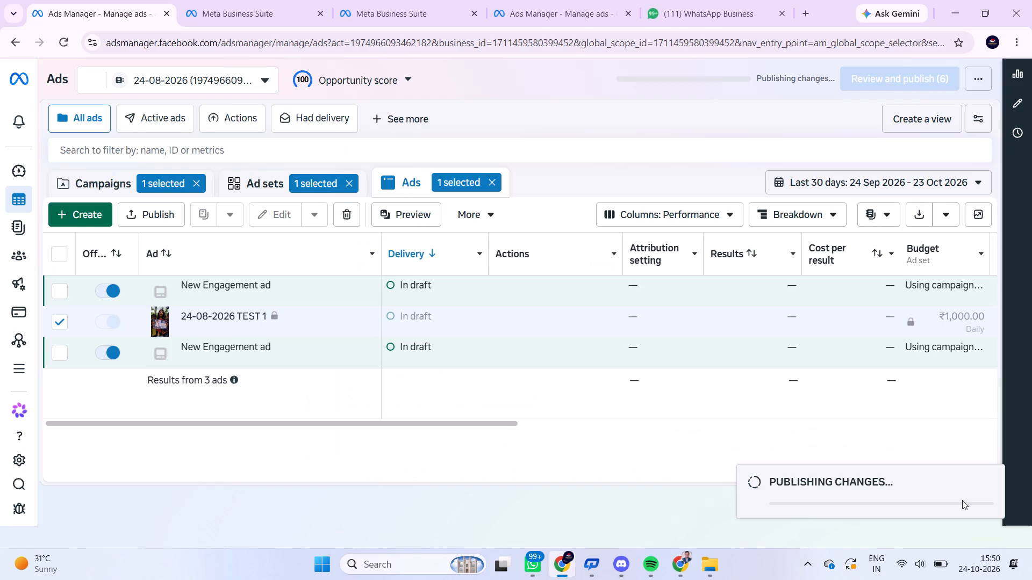
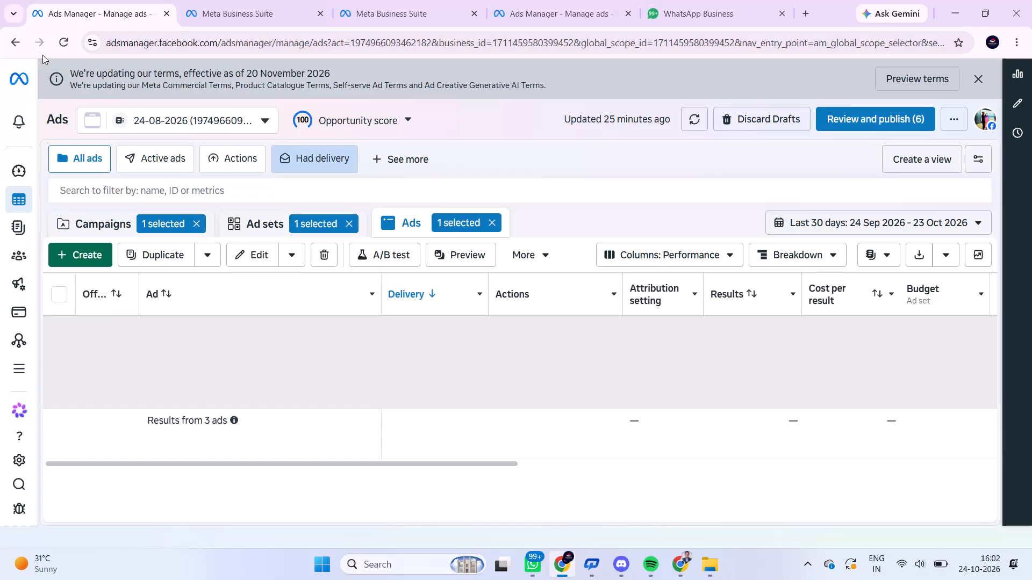
Reload the ads list and check the published 24-08-2026 TEST 1 ad's delivery status.
{"action": "left_click", "coordinate": [69, 44]}
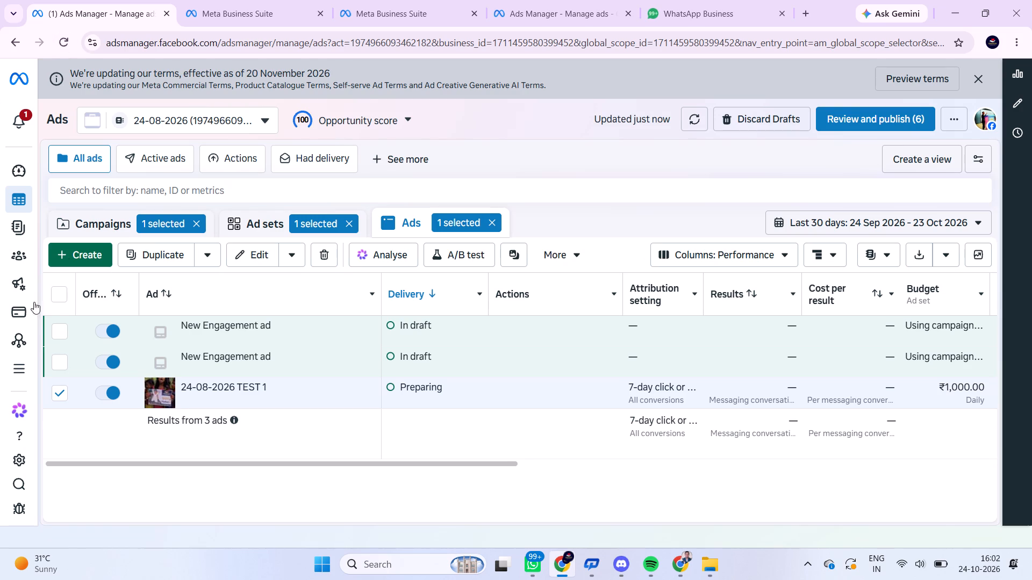
{"action": "left_click", "coordinate": [166, 423]}
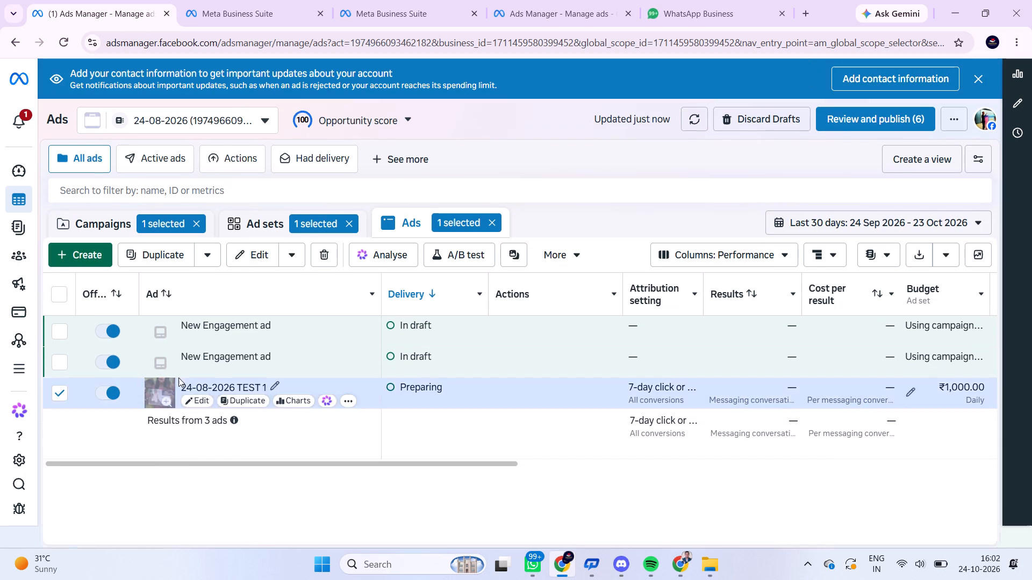
{"action": "left_click", "coordinate": [178, 378]}
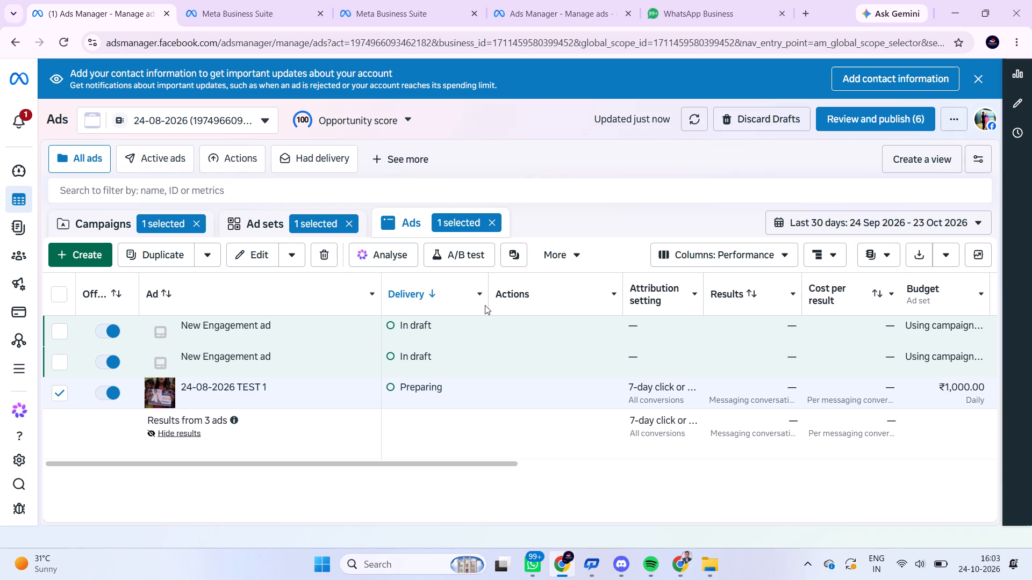
Clear the campaign, ad set and ad selections to list all ads in the account.
{"action": "left_click", "coordinate": [198, 219]}
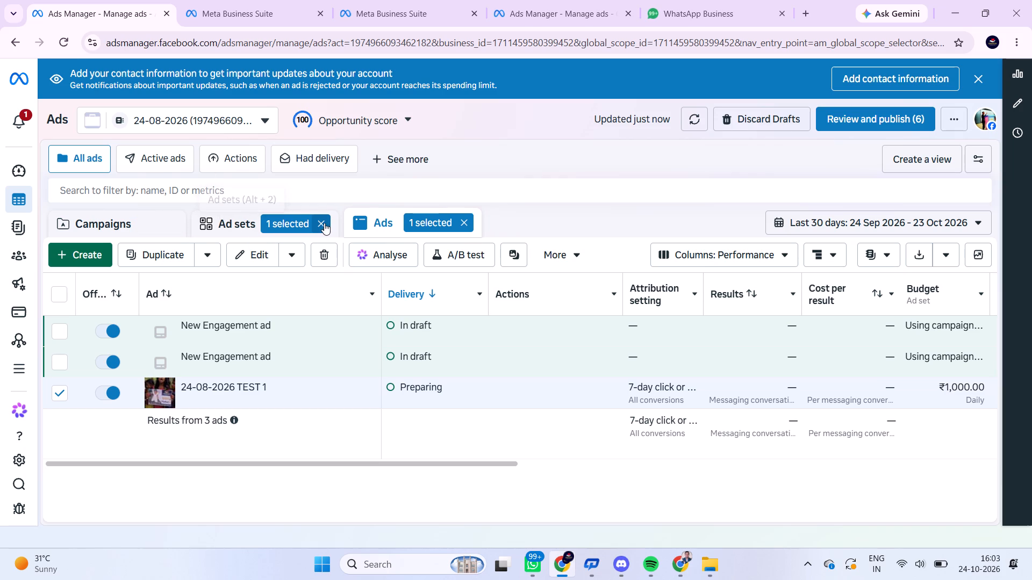
{"action": "left_click", "coordinate": [324, 223]}
{"action": "left_click", "coordinate": [457, 224]}
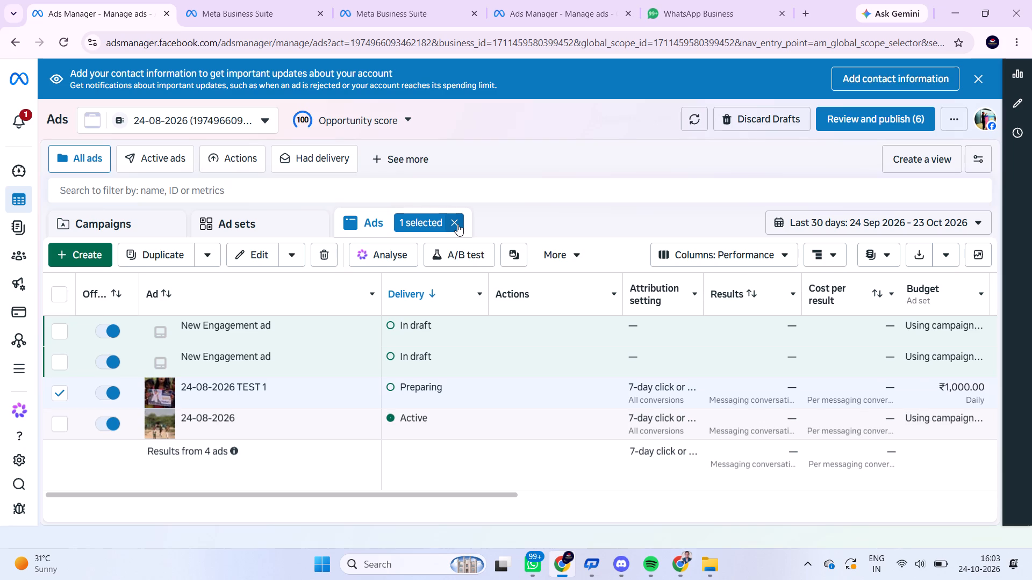
{"action": "scroll", "coordinate": [413, 347], "scroll_direction": "down", "scroll_amount": 1}
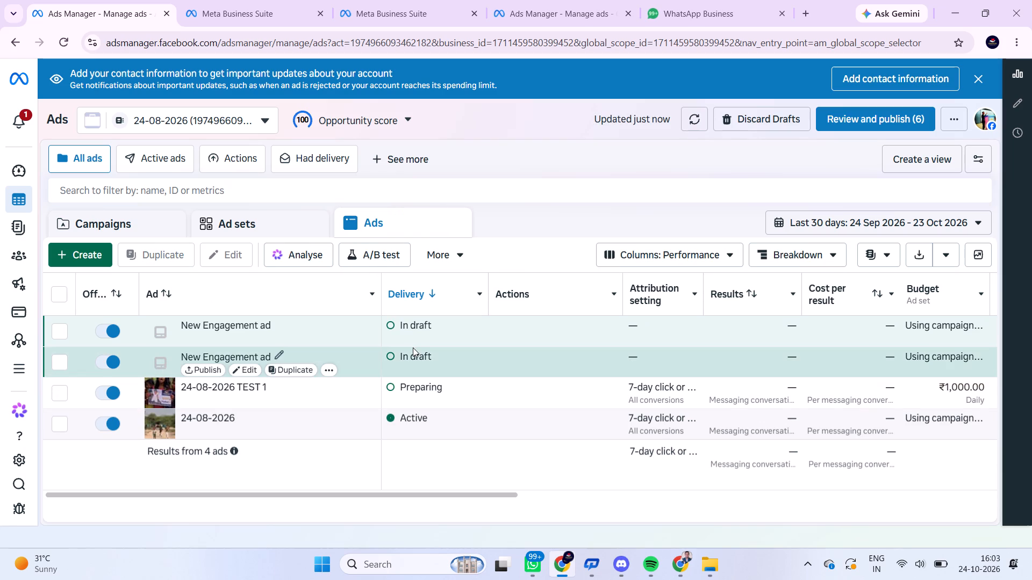
Turn off the two draft New Engagement ads.
{"action": "left_click", "coordinate": [110, 330]}
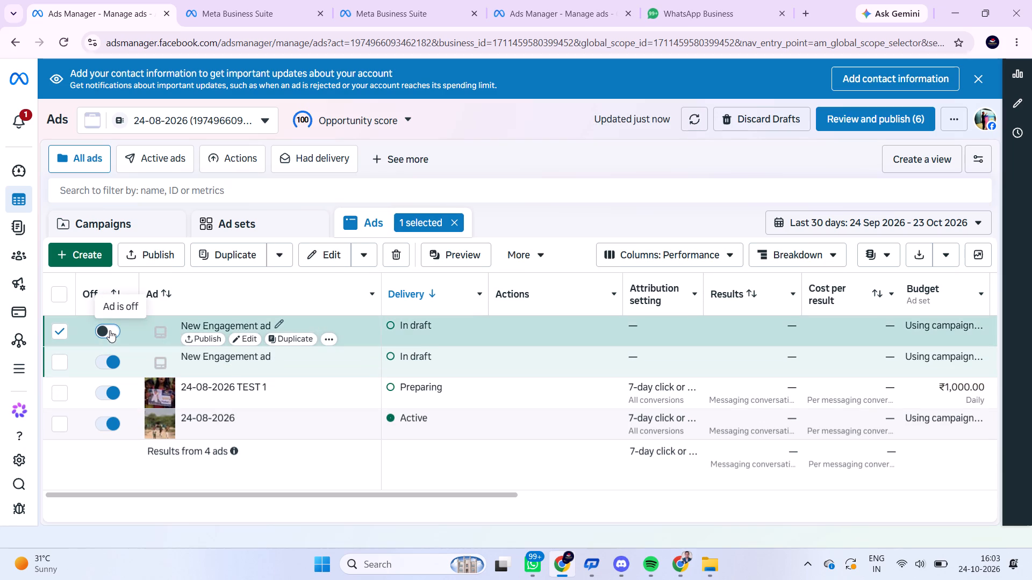
{"action": "left_click", "coordinate": [111, 360]}
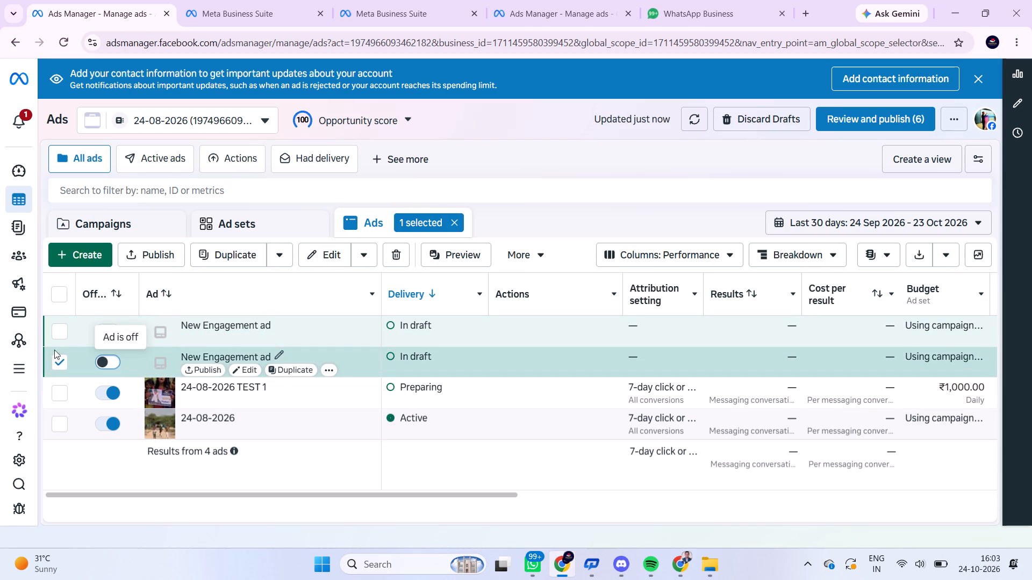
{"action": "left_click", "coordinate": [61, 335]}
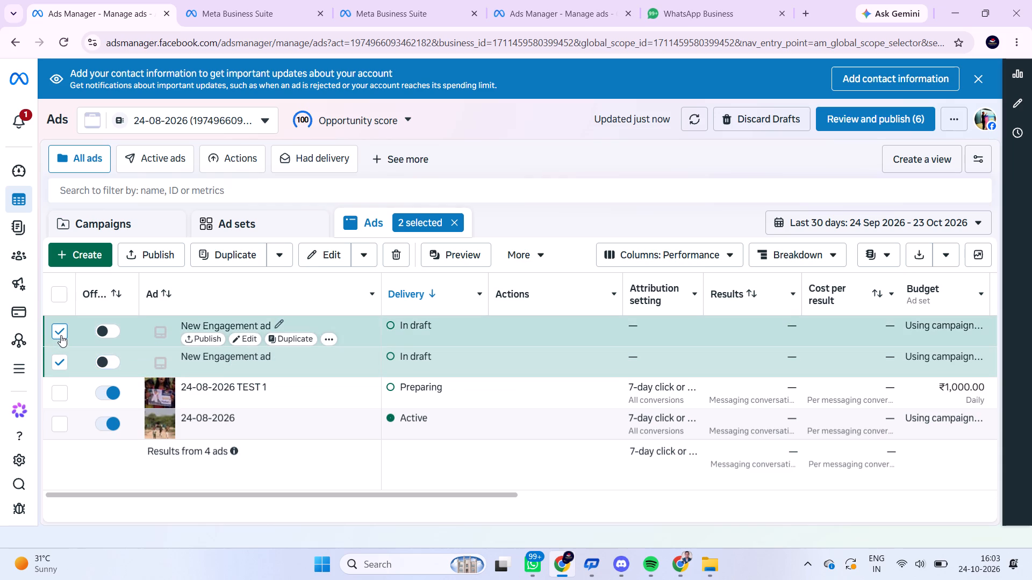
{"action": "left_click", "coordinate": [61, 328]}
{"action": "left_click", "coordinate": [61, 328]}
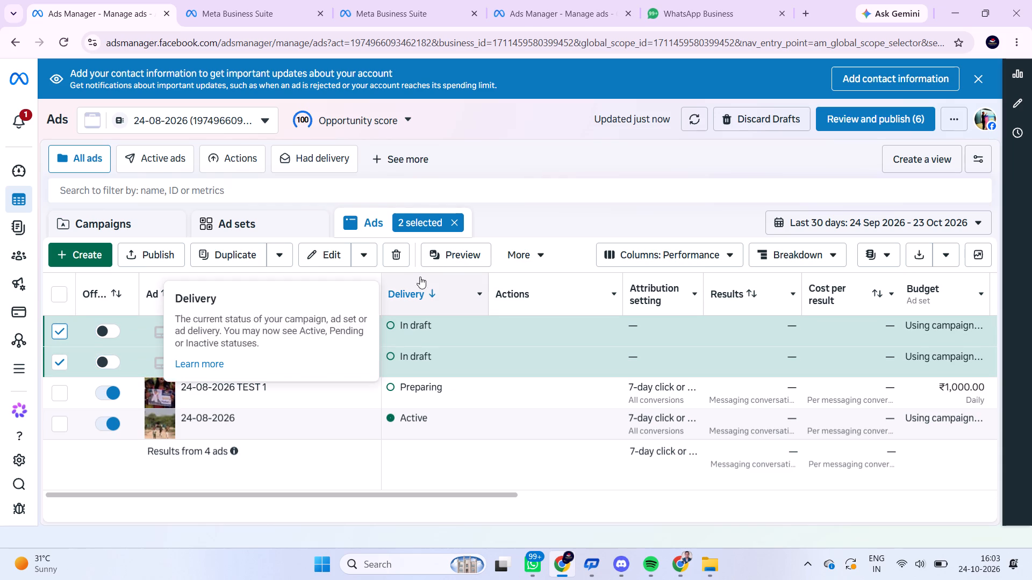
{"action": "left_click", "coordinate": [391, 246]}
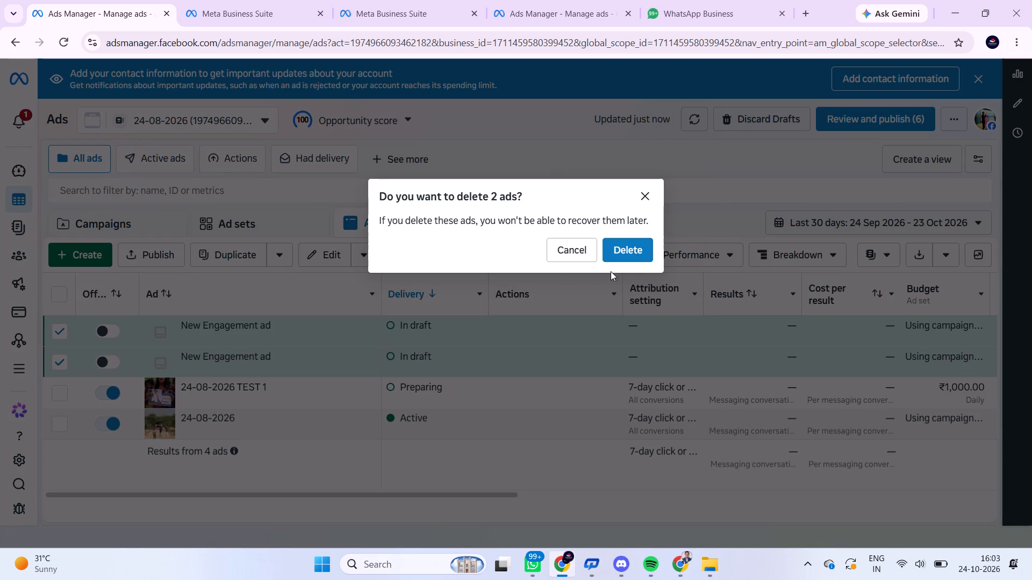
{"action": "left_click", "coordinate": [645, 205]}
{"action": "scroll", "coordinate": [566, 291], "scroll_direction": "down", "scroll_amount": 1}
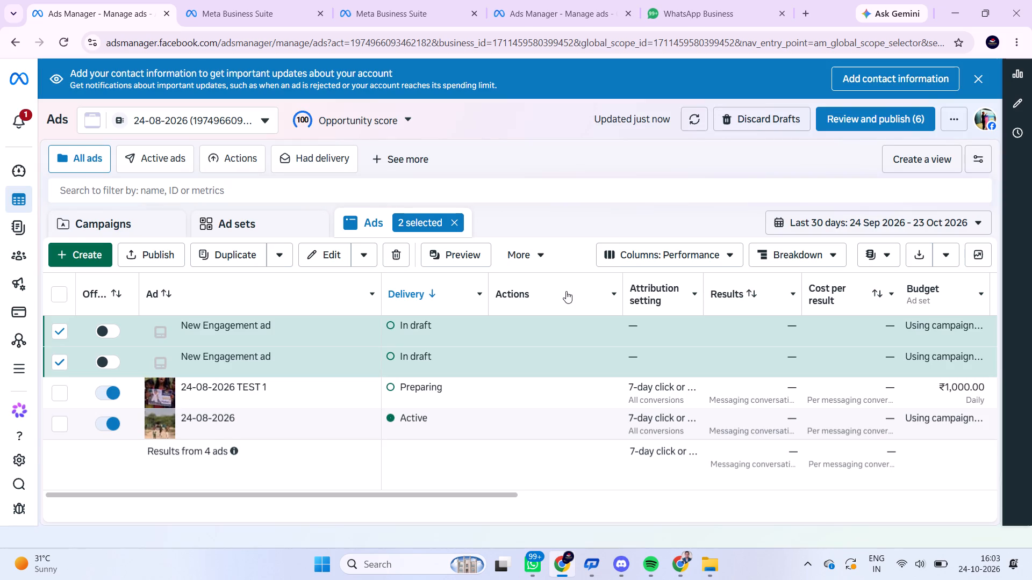